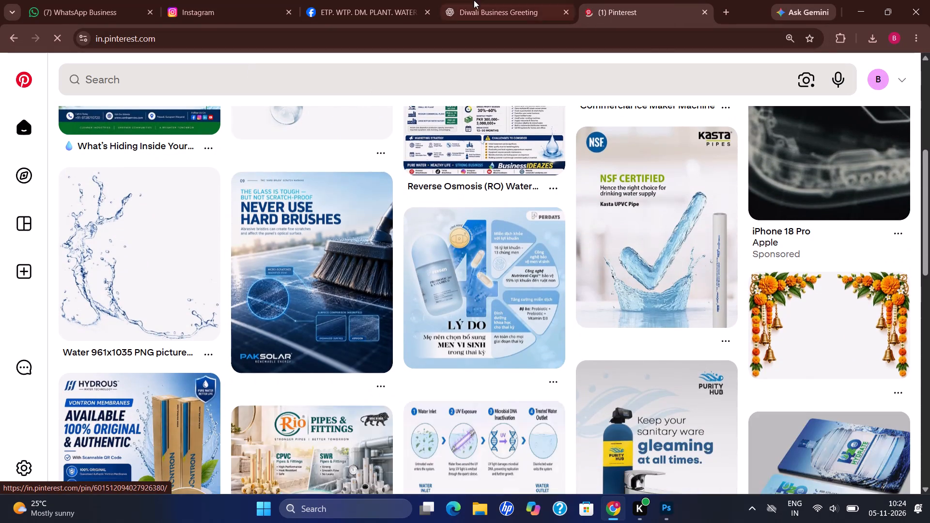
Search Pinterest for the suggested phrase "dhanteras creative ads".
click(376, 0)
click(615, 9)
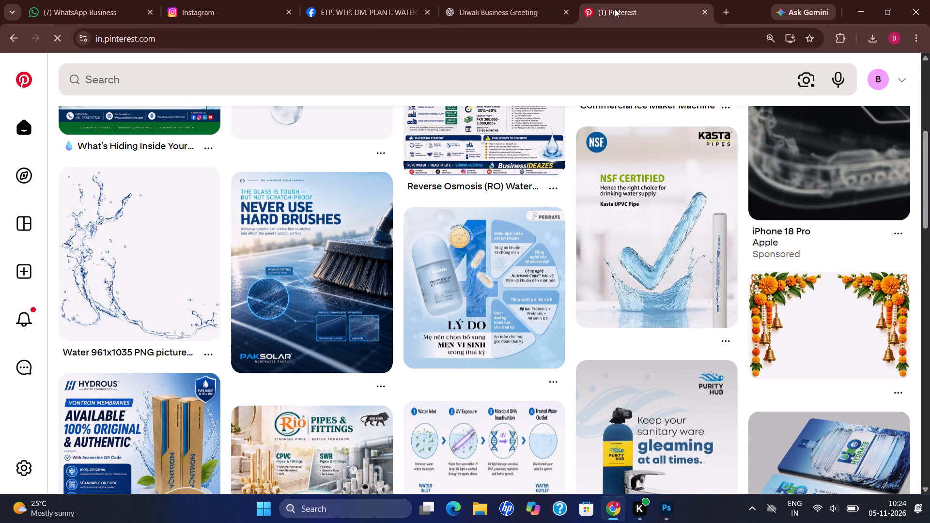
scroll(363, 144, down, 1)
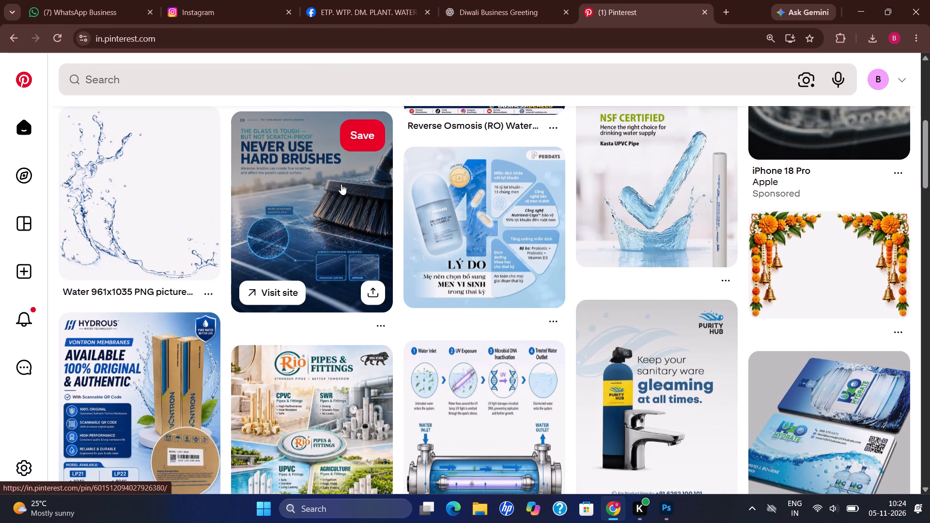
click(332, 77)
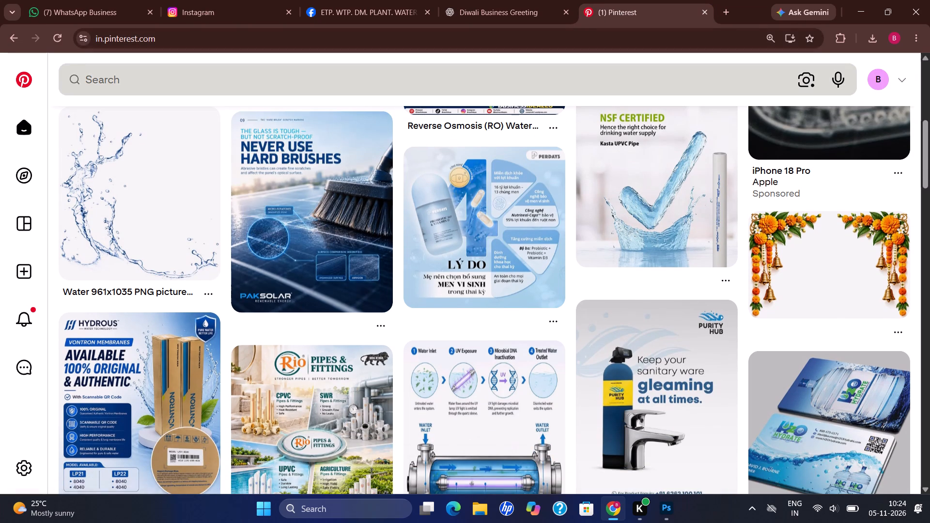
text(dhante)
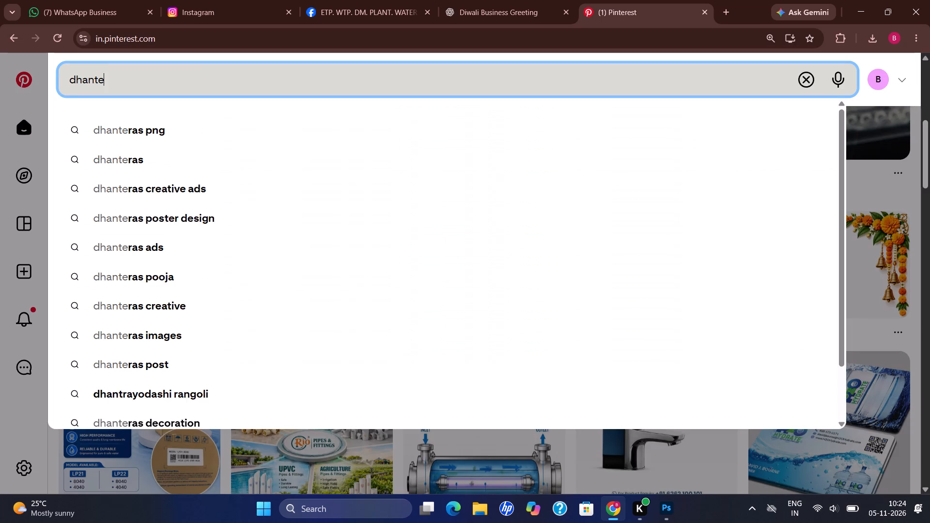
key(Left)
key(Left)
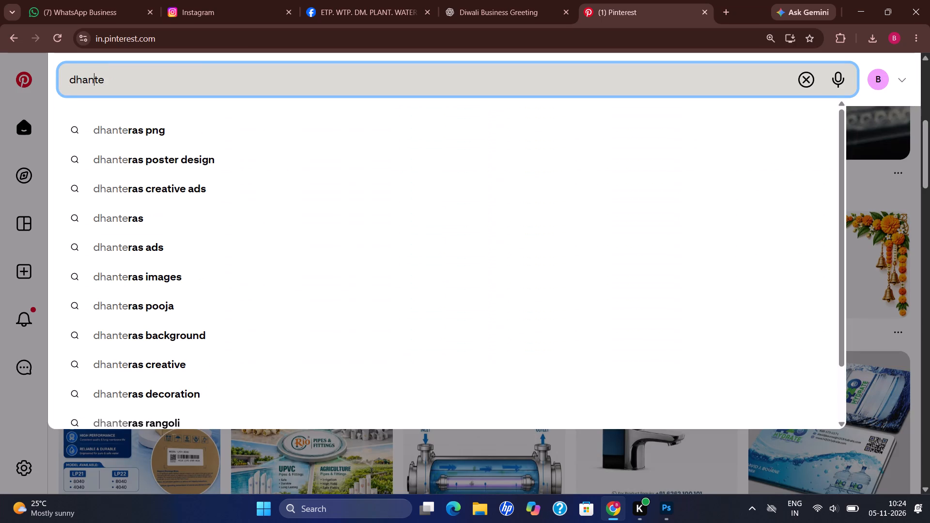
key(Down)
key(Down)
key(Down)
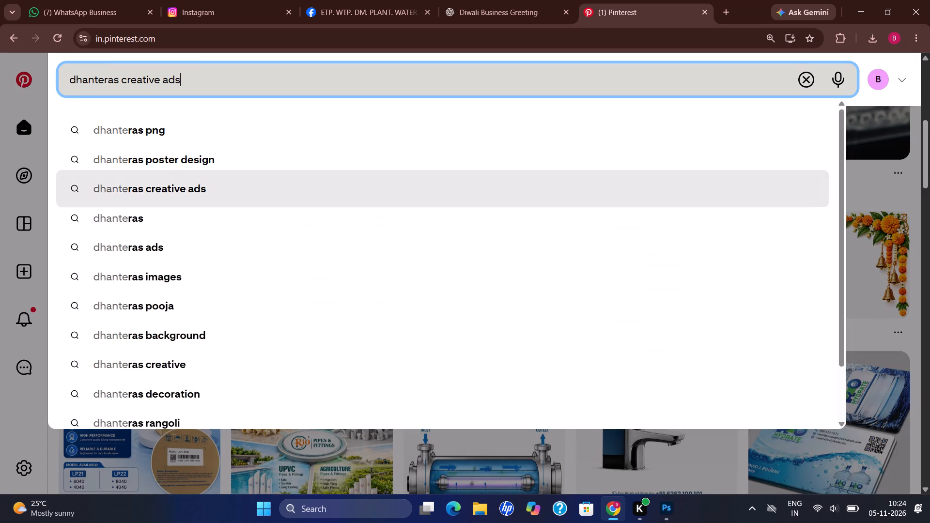
Search Pinterest for "dhanteras creative ads".
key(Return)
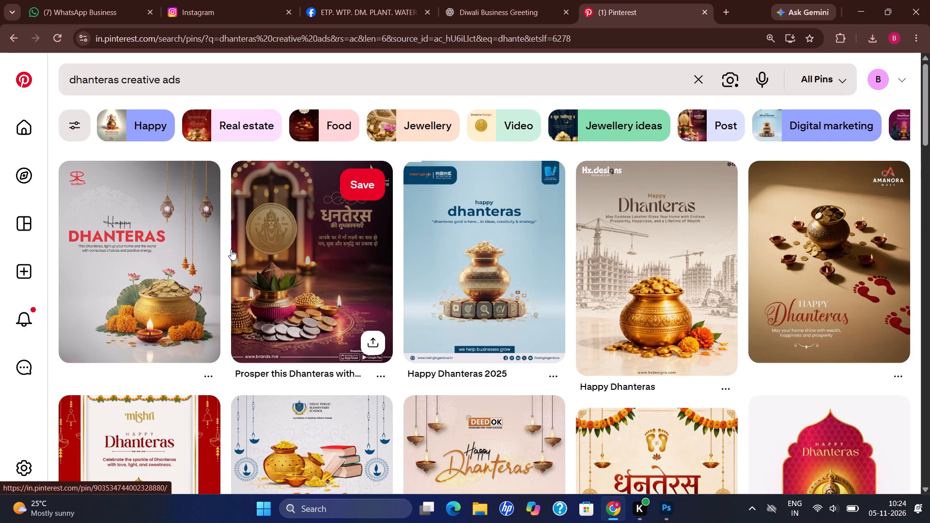
Browse the Dhanteras designs and open the red-and-white Mishri "Happy Dhanteras" pin with the golden goddess idol.
scroll(420, 194, down, 4)
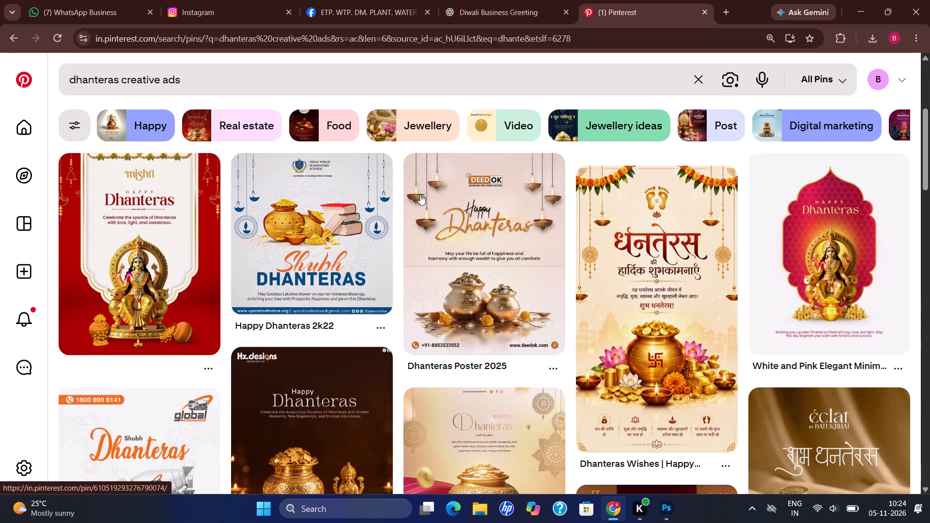
scroll(420, 194, up, 2)
scroll(419, 194, down, 2)
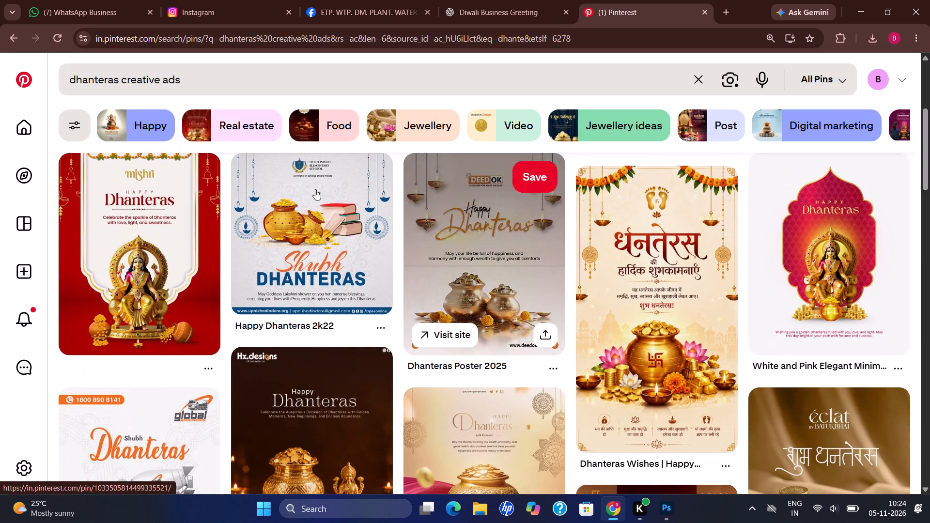
click(110, 260)
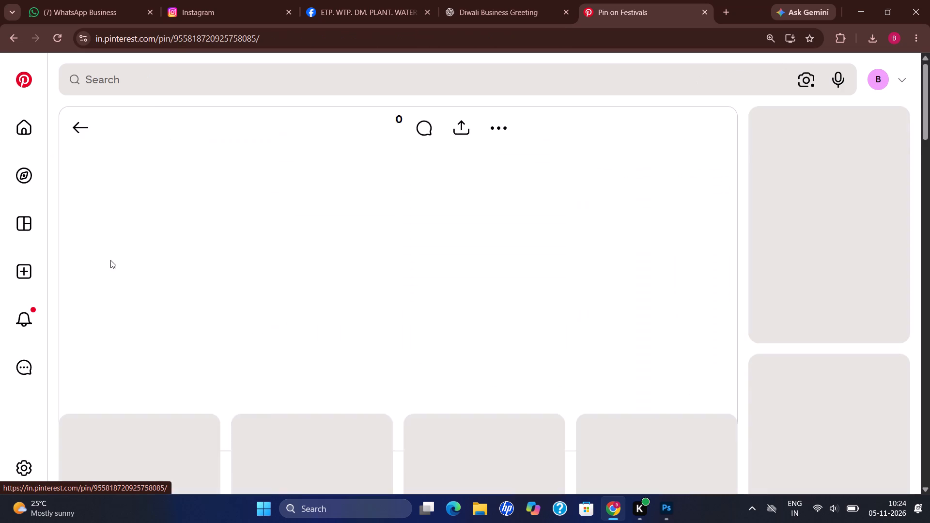
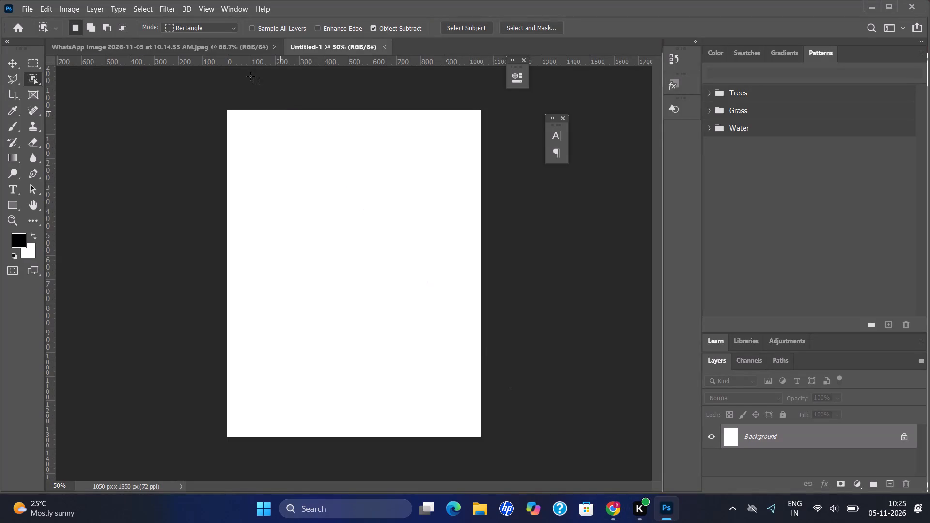
View the BLCHEM Industries "Happy Dhanteras" image, and return to the blank Untitled-1 document.
click(232, 44)
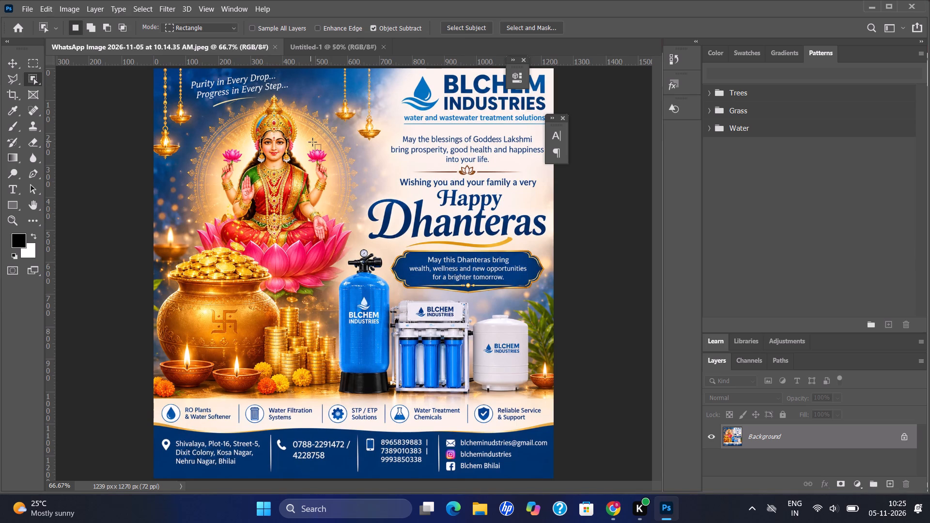
click(335, 44)
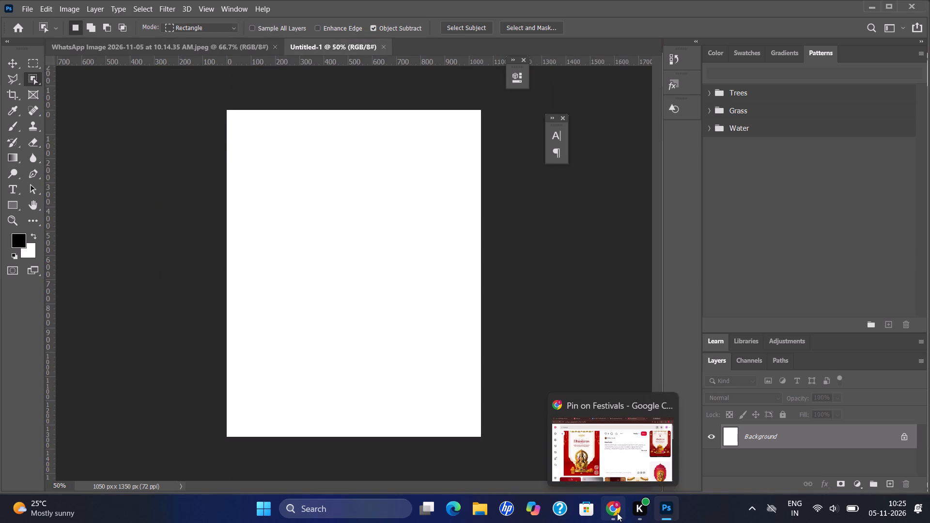
Switch to Chrome and examine the related Dhanteras designs below the Mishri pin.
click(620, 441)
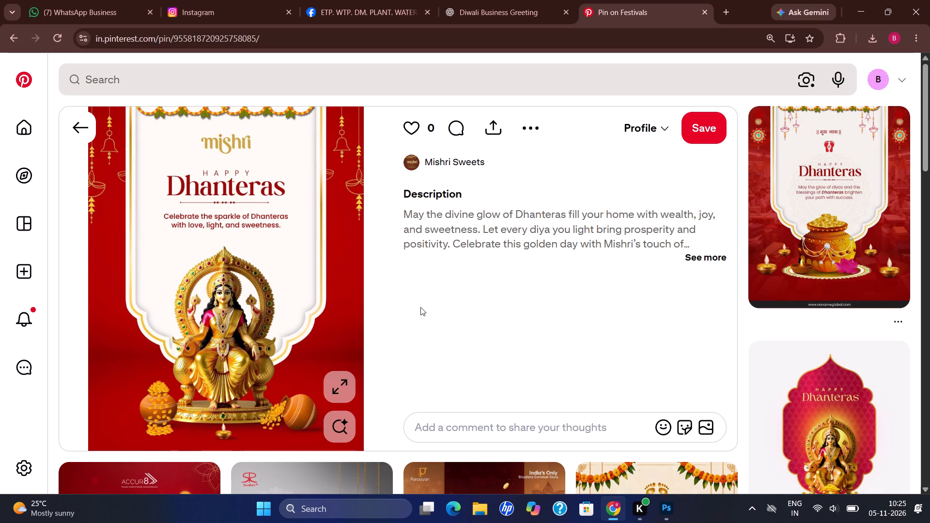
scroll(420, 307, down, 4)
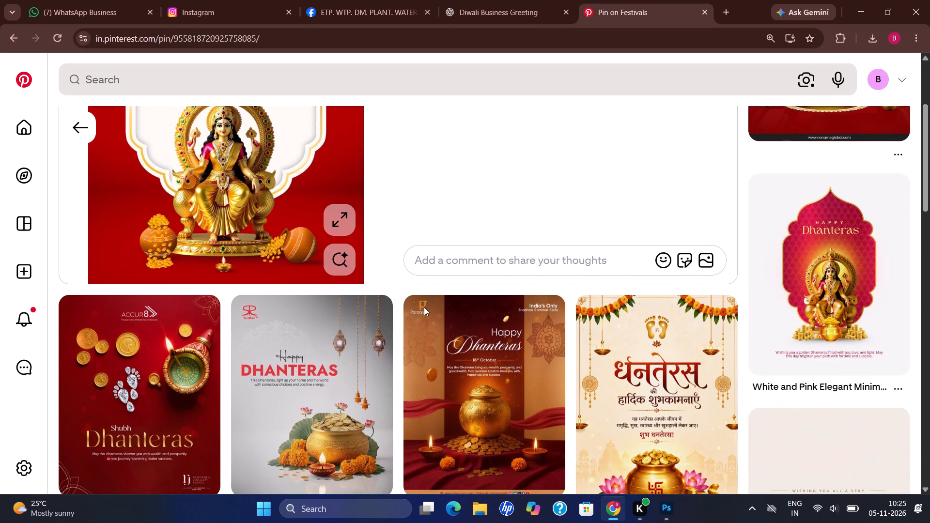
scroll(424, 307, down, 2)
scroll(424, 307, up, 7)
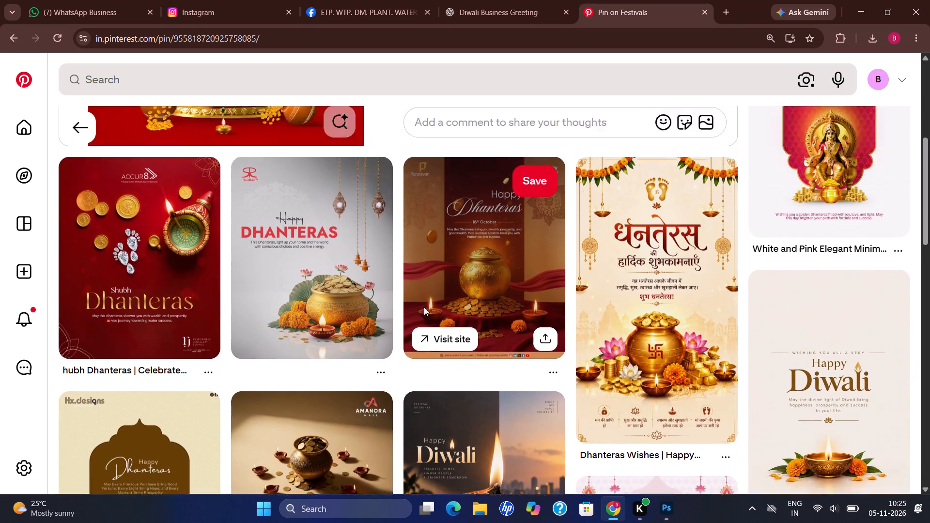
scroll(424, 307, down, 1)
scroll(424, 307, up, 1)
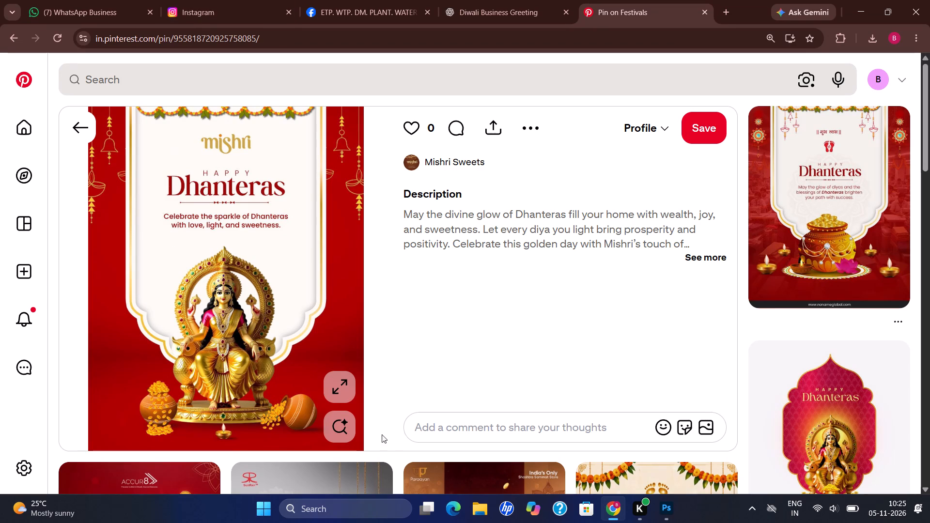
Run a visual search on the Mishri pin's white arch area with the heading and goddess, and return to the pin.
click(335, 413)
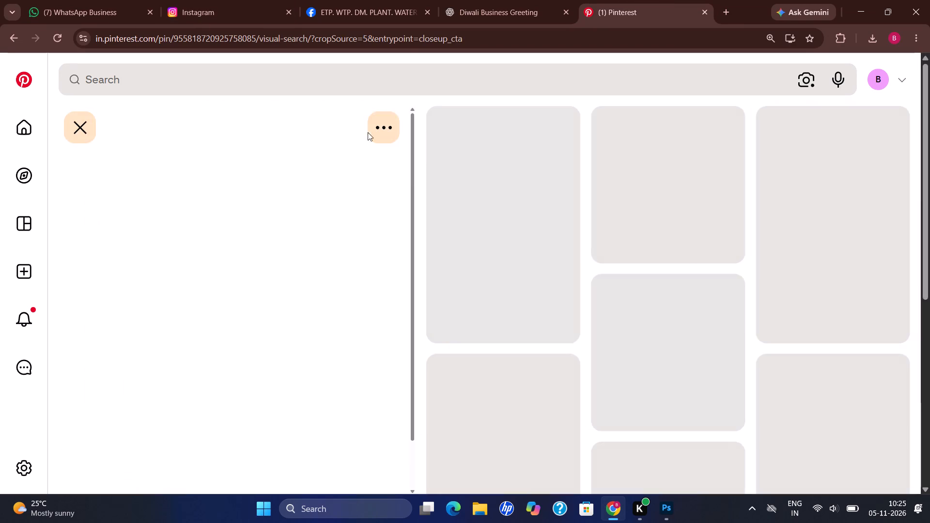
scroll(224, 331, down, 2)
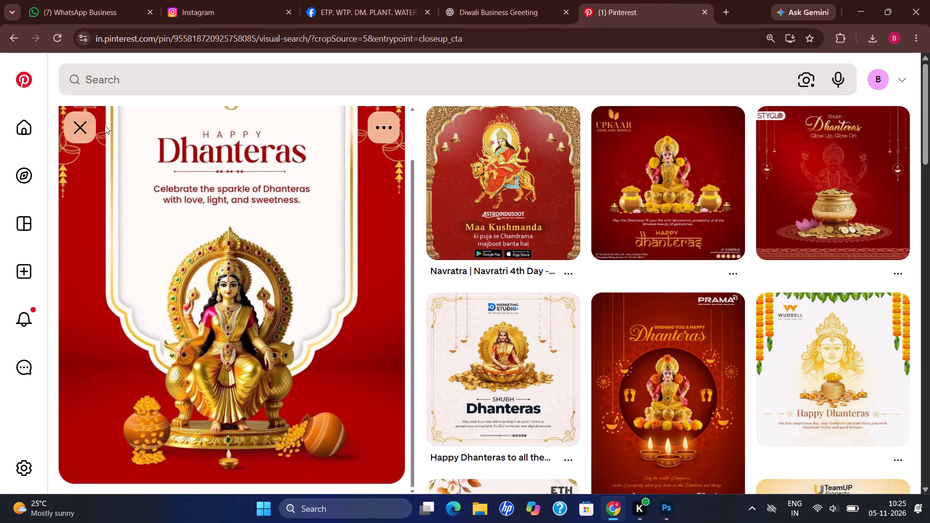
drag(105, 125, 382, 364)
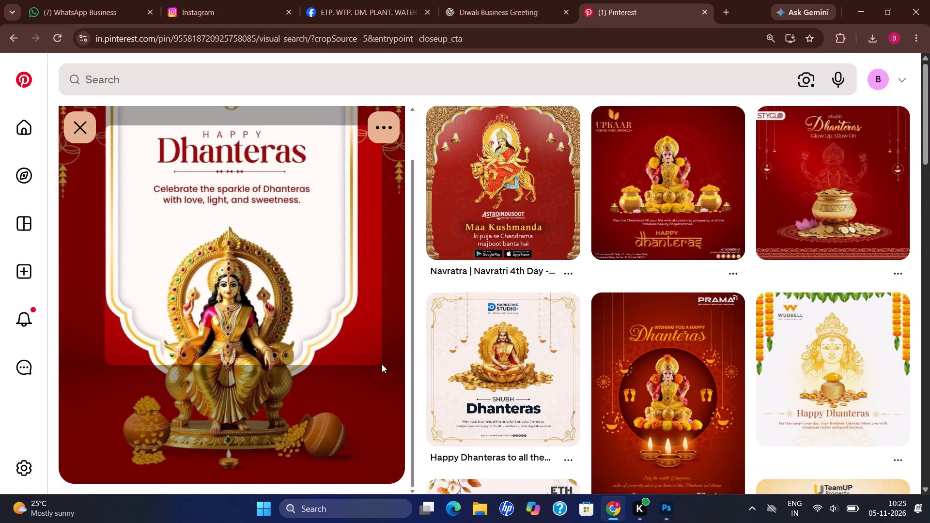
drag(382, 364, 380, 374)
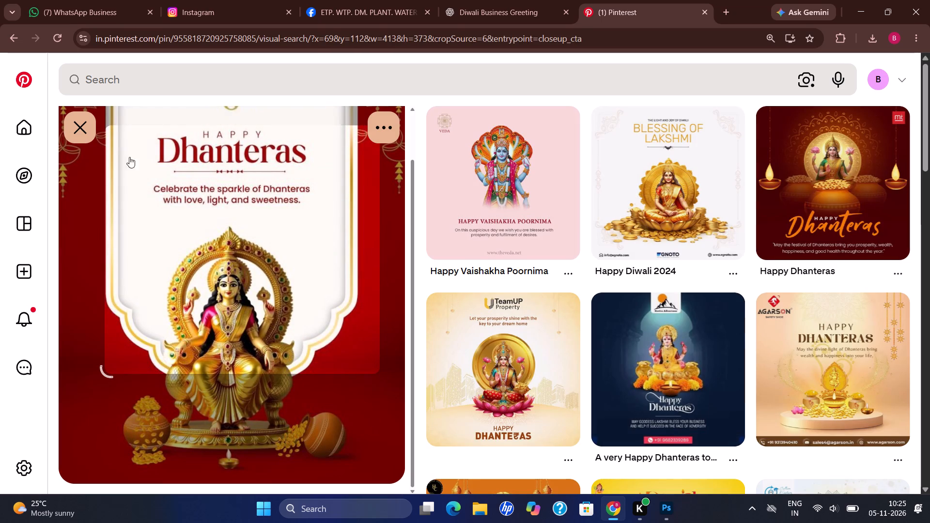
click(80, 128)
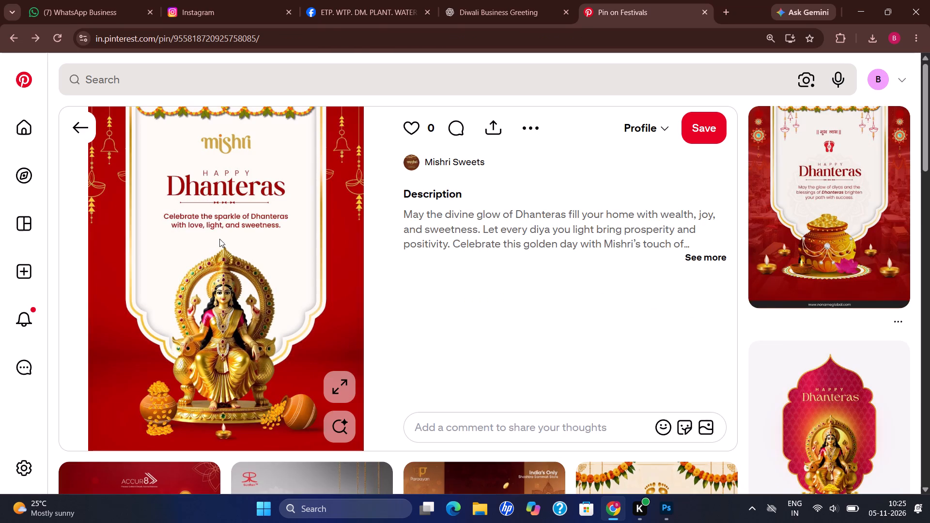
Open the Pinterest home page in a new browser tab, keeping the Mishri pin open.
click(730, 16)
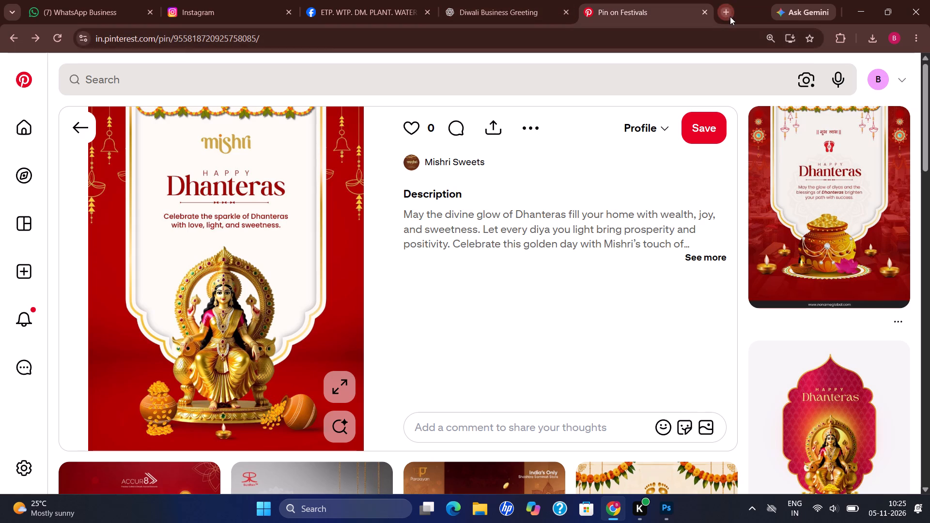
click(647, 42)
text(pin)
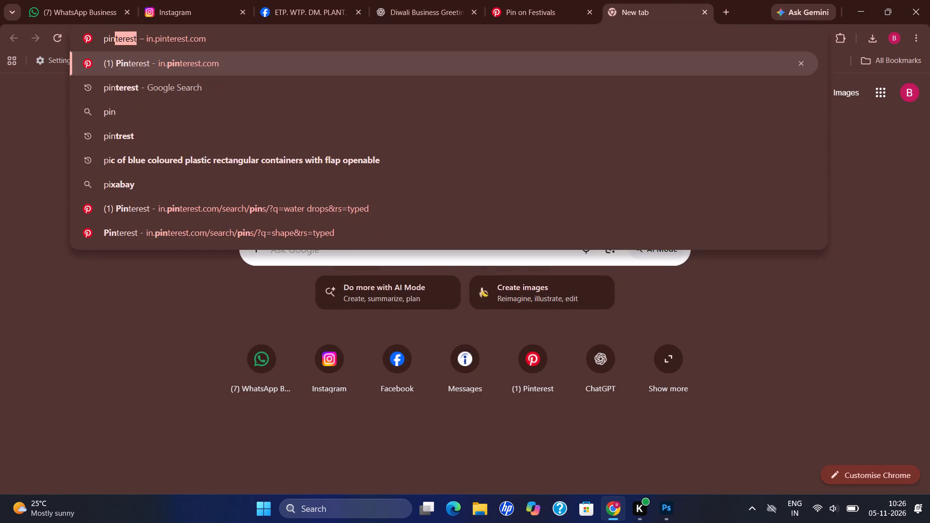
click(472, 86)
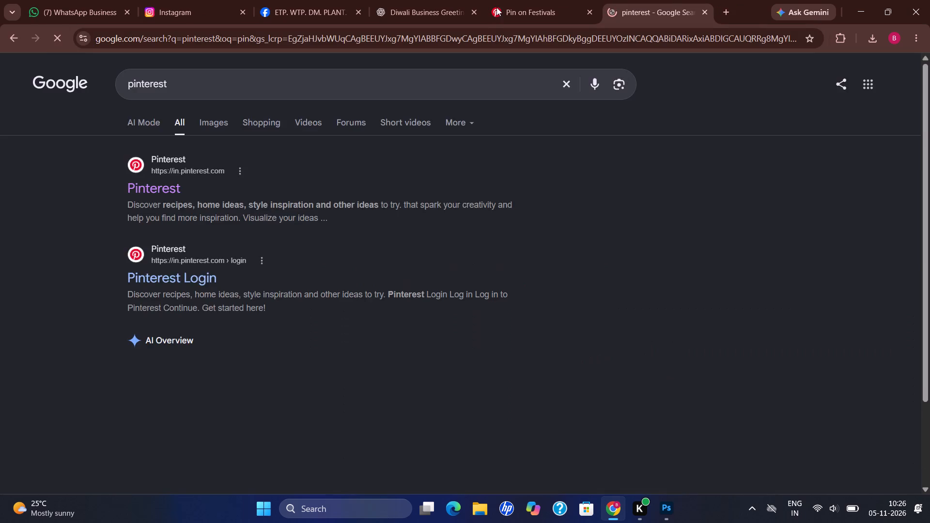
click(508, 2)
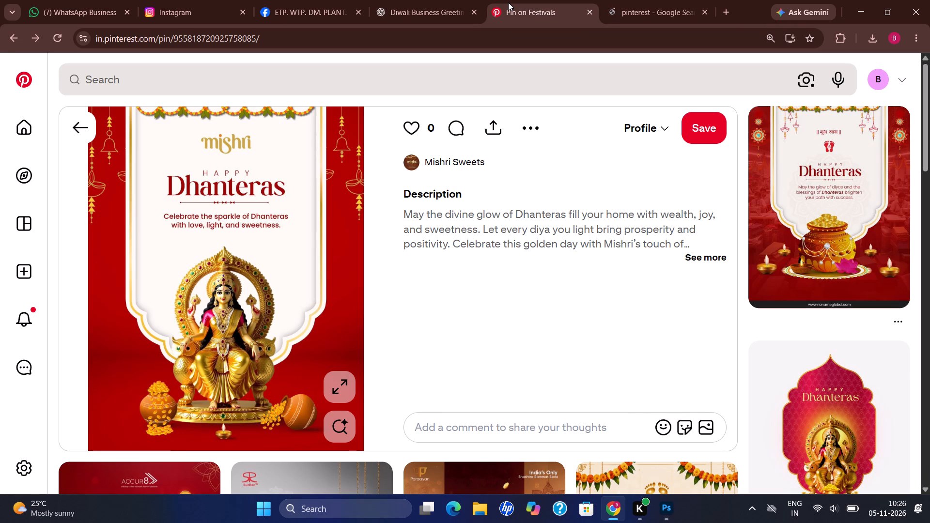
click(641, 0)
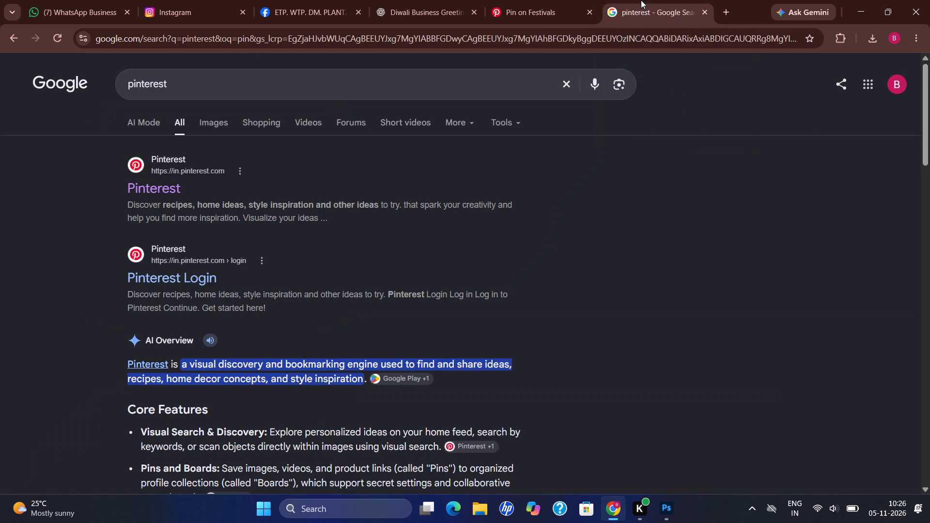
click(161, 192)
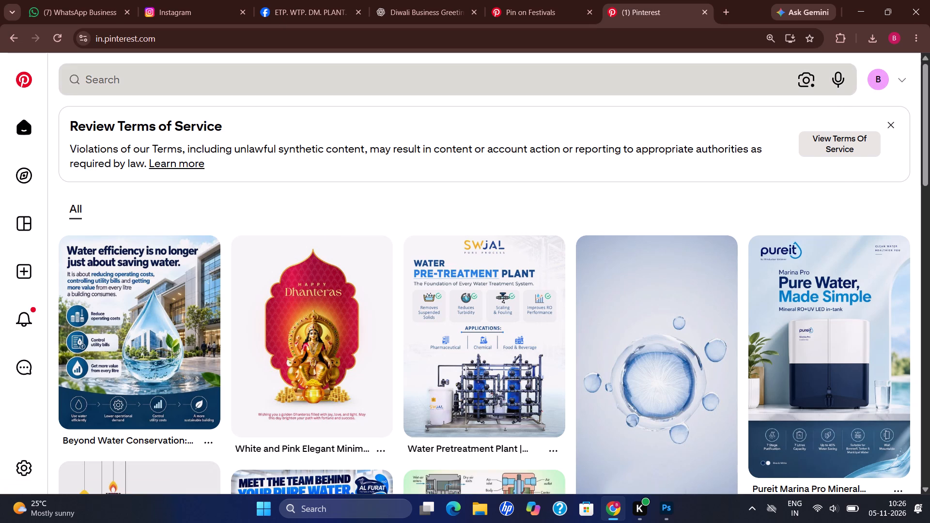
Search Pinterest for "blue background" and look through the designs.
click(248, 78)
text(blue)
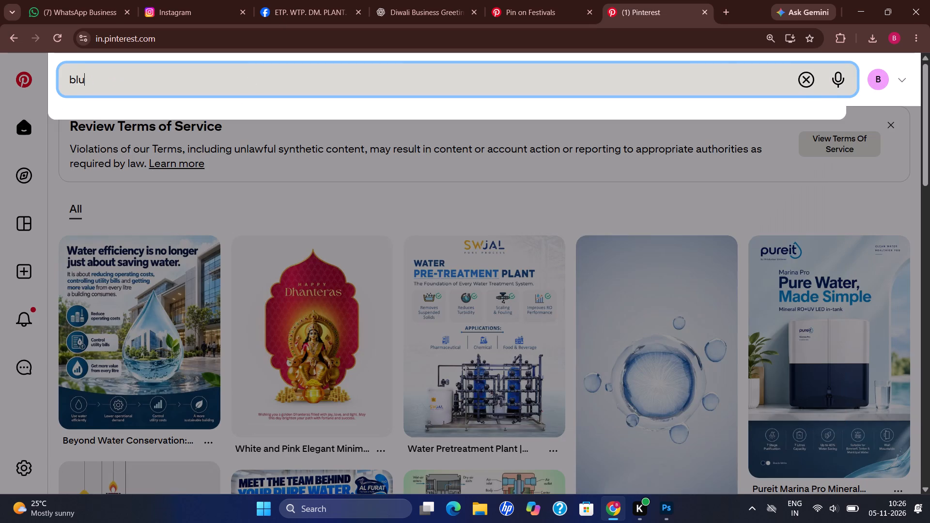
key(space)
text(background)
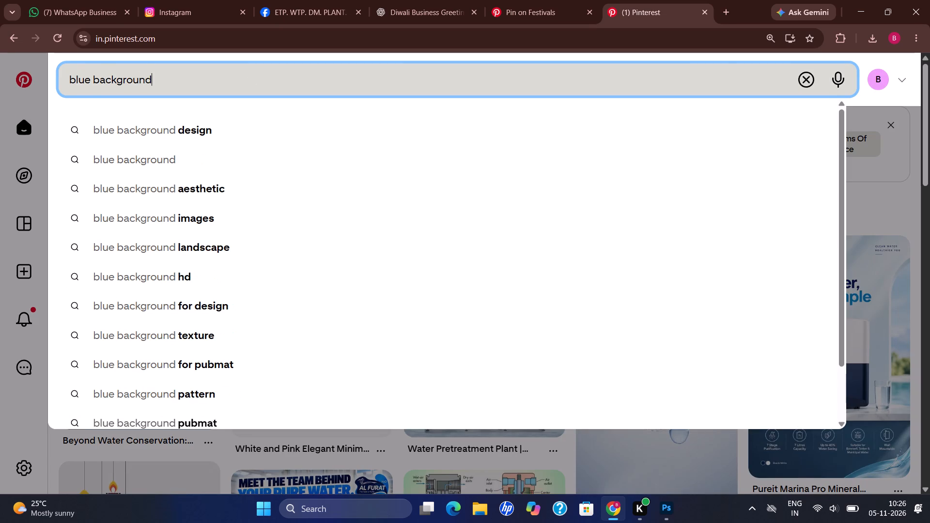
key(Return)
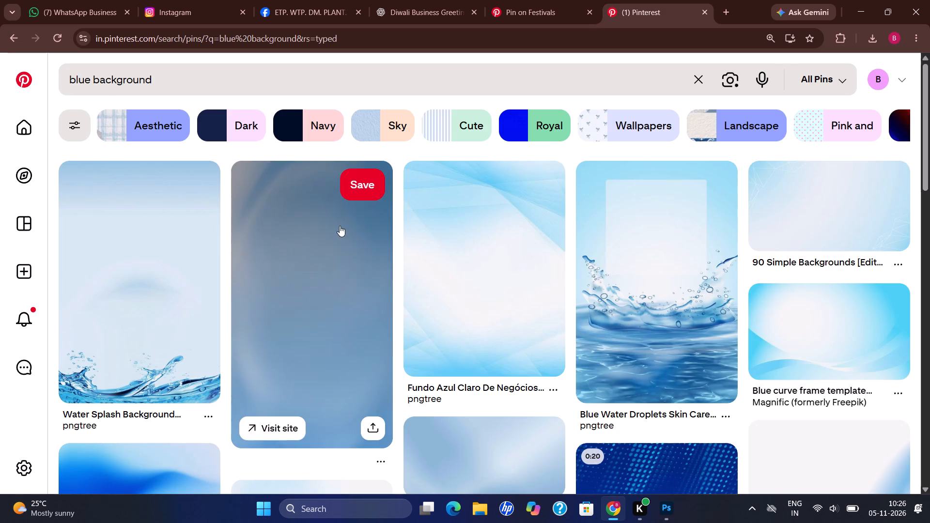
scroll(267, 274, down, 7)
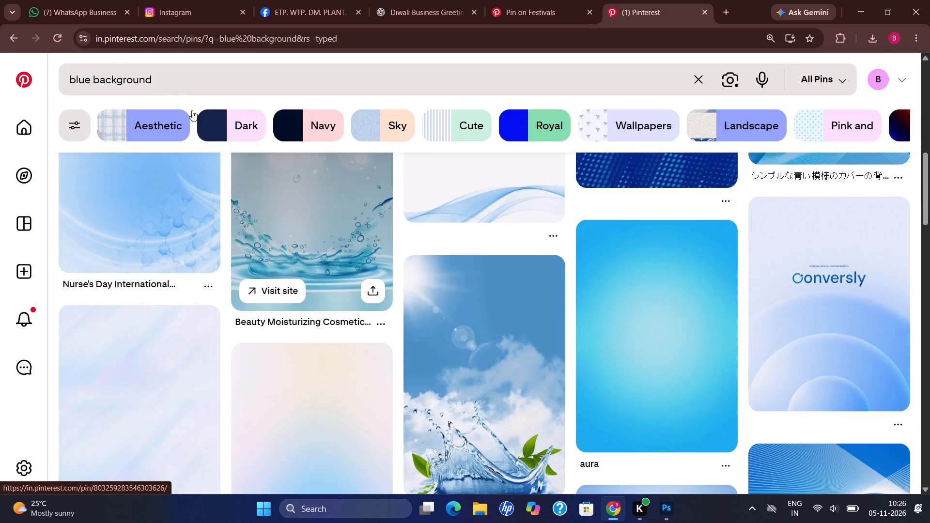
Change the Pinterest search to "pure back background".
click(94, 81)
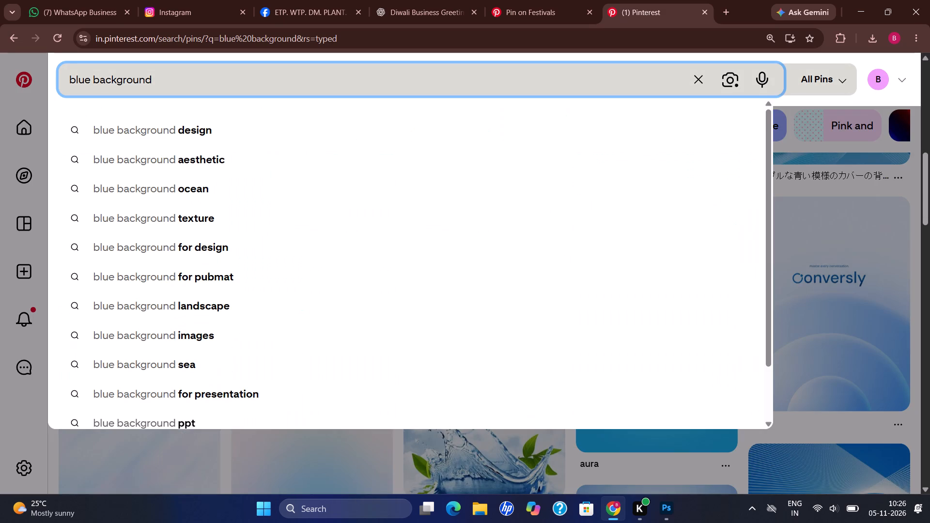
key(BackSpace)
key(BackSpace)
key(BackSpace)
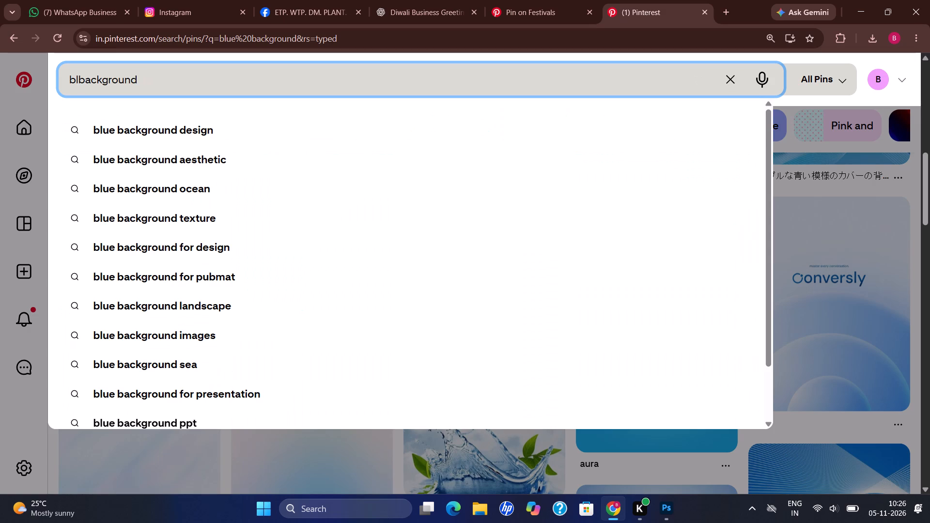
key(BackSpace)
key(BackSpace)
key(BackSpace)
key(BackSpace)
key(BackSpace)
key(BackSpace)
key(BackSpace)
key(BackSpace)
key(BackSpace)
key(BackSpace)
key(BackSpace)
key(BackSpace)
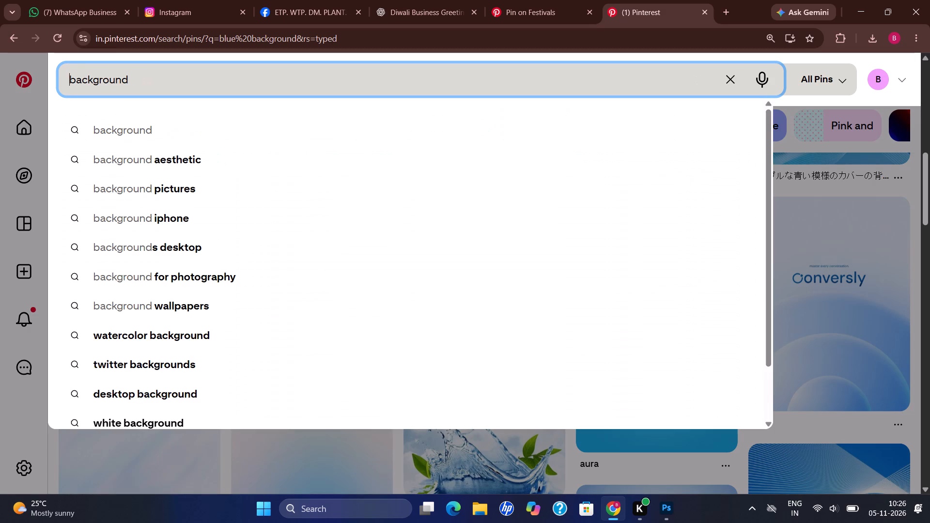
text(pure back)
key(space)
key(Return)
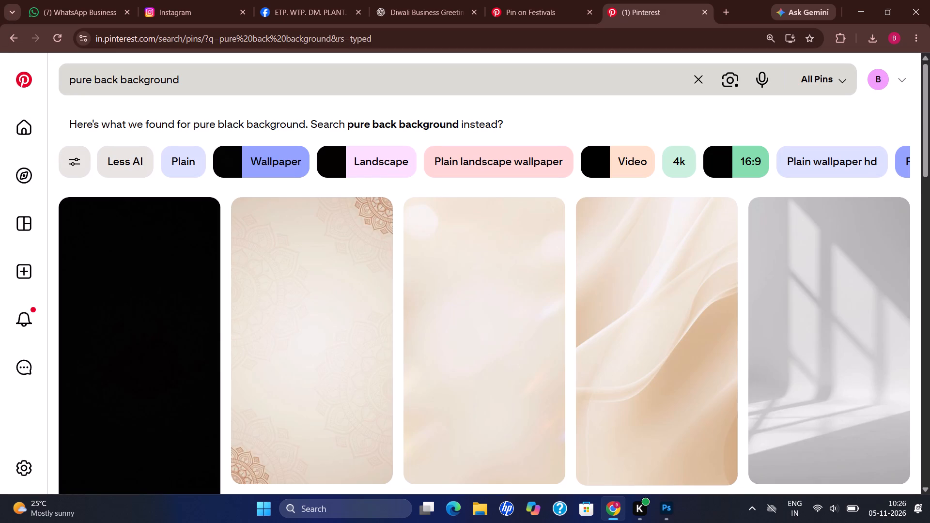
Correct the Pinterest search to "pure blue background".
click(102, 80)
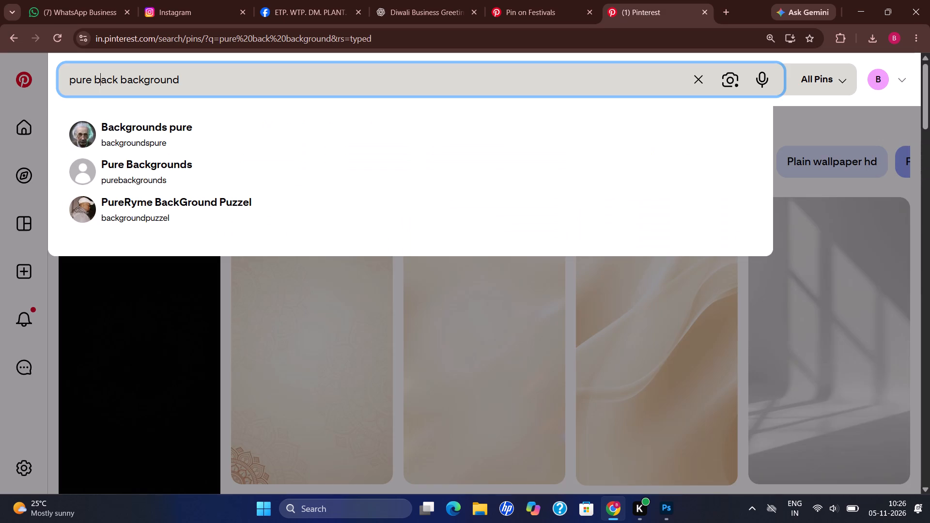
click(103, 78)
drag(122, 77, 102, 80)
text(lue)
key(Return)
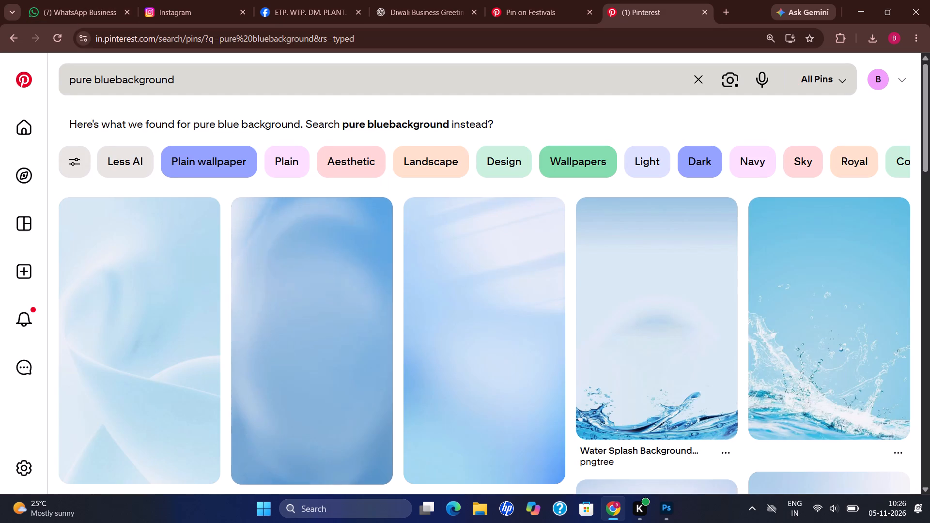
click(115, 80)
key(space)
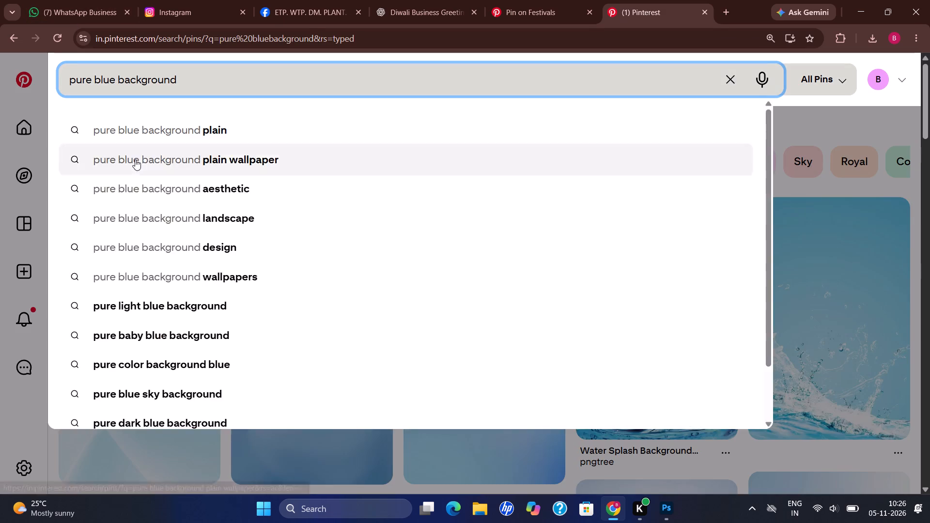
key(Return)
click(171, 235)
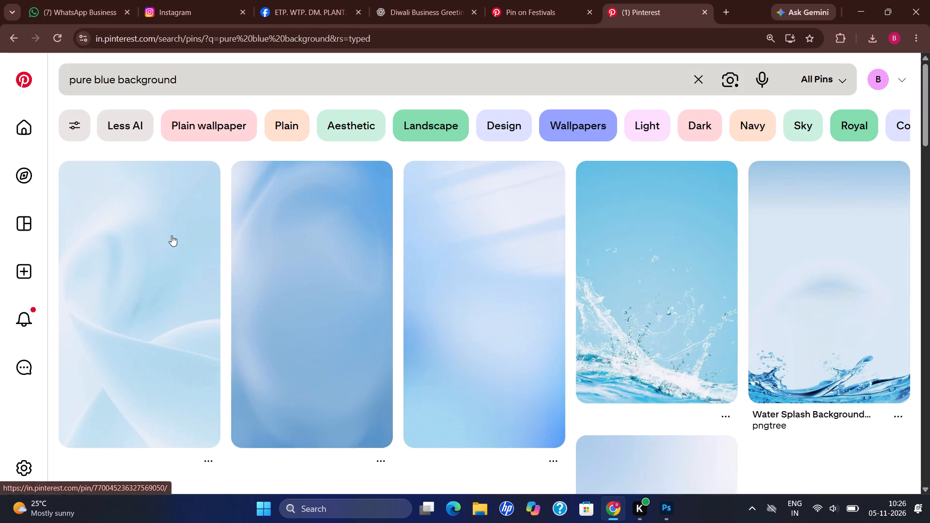
Examine the pure blue background pins for a backdrop that suits the greeting creative.
scroll(270, 245, down, 13)
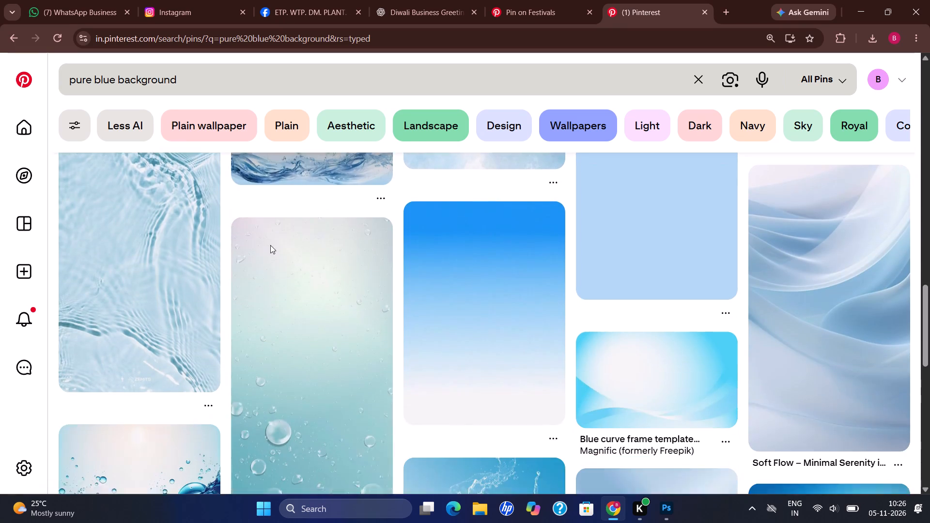
scroll(270, 245, down, 5)
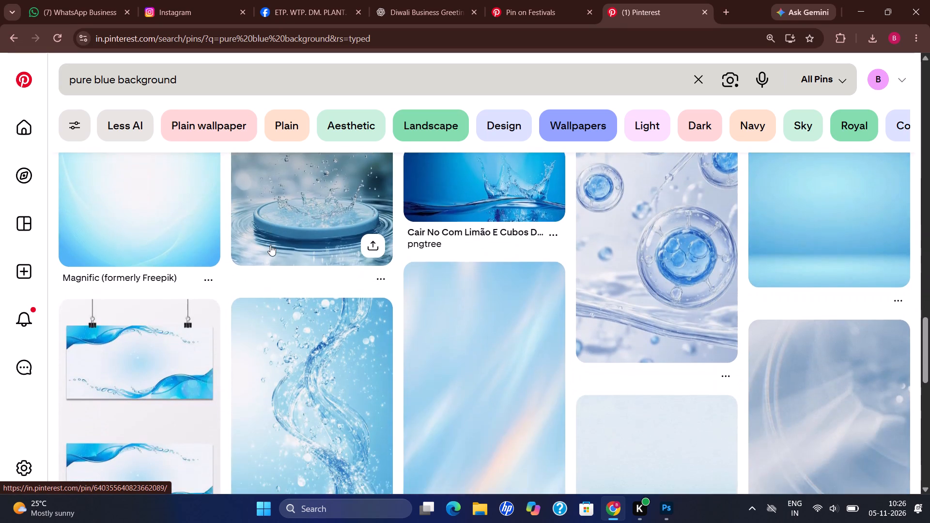
scroll(270, 245, down, 4)
scroll(270, 245, up, 12)
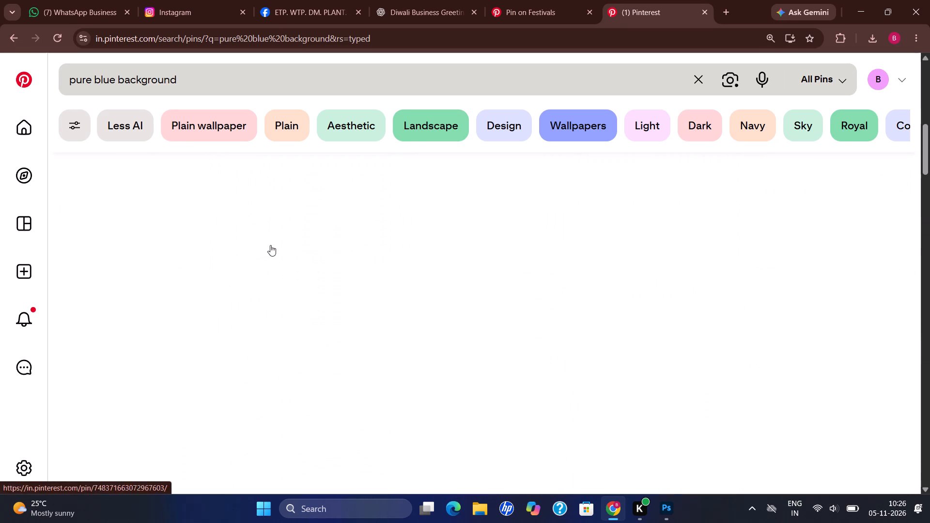
Change the Pinterest search to "pure dark blue background" and check the plain navy pin before returning to the results.
click(95, 78)
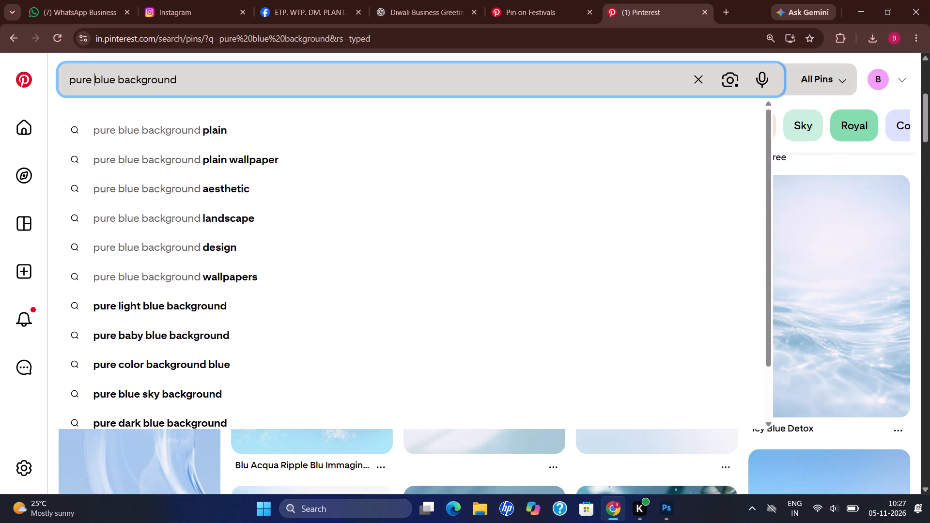
text(dark ')
key(BackSpace)
key(Return)
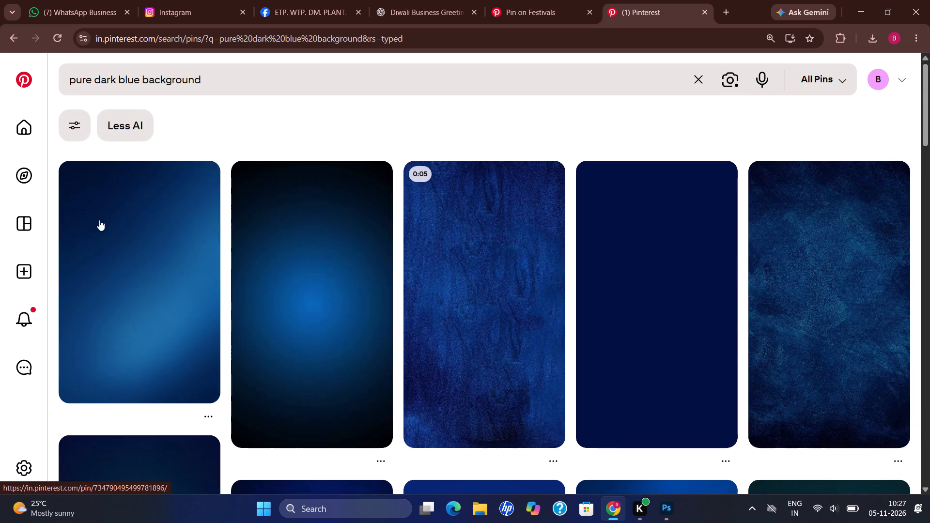
click(622, 379)
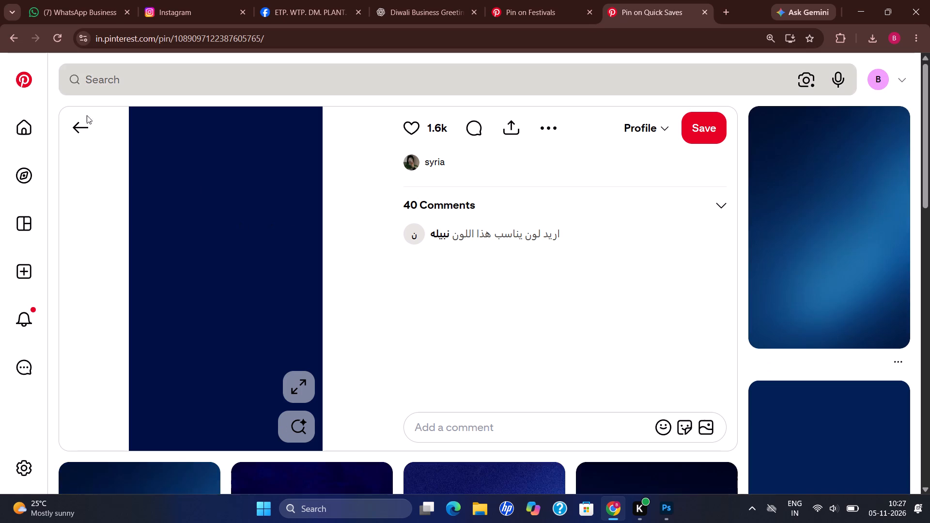
click(80, 129)
Copy the dark blue diagonal gradient image from its Pinterest pin and paste it into the Untitled-1 document in Photoshop.
click(124, 299)
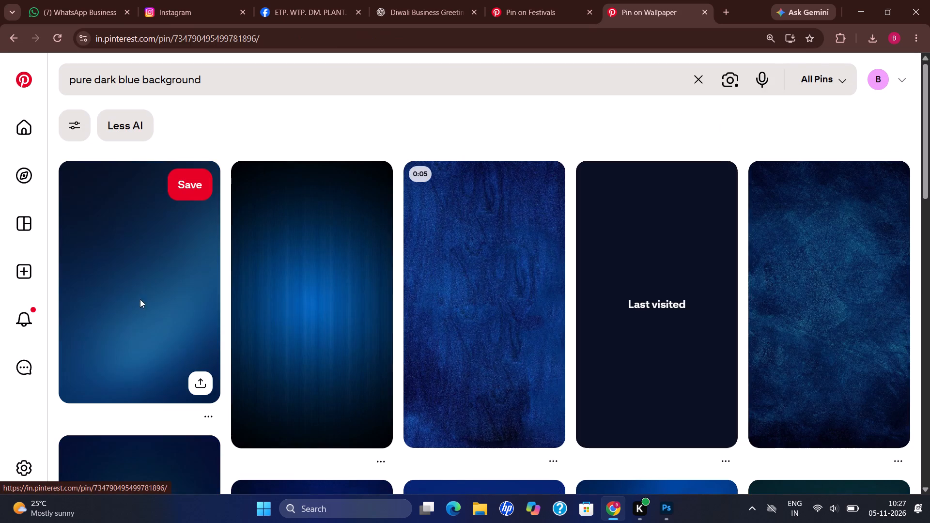
right_click(282, 310)
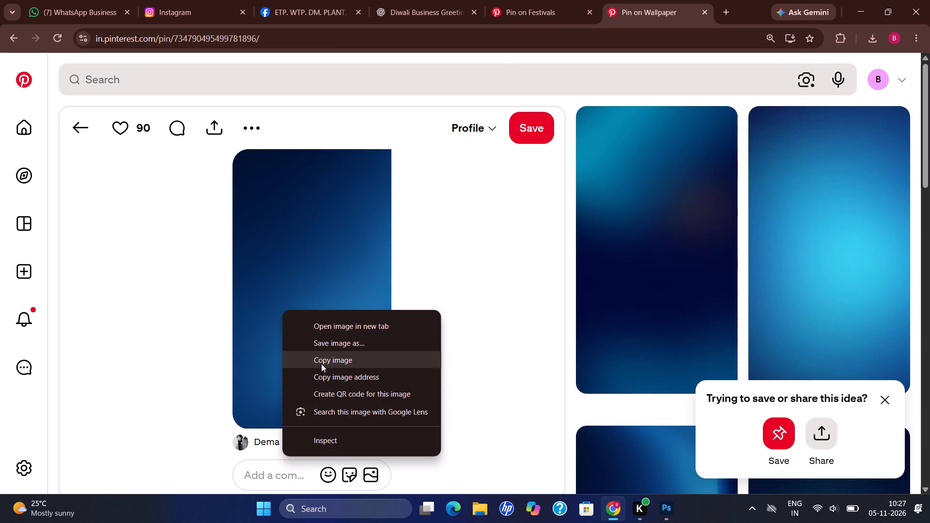
click(321, 364)
click(675, 516)
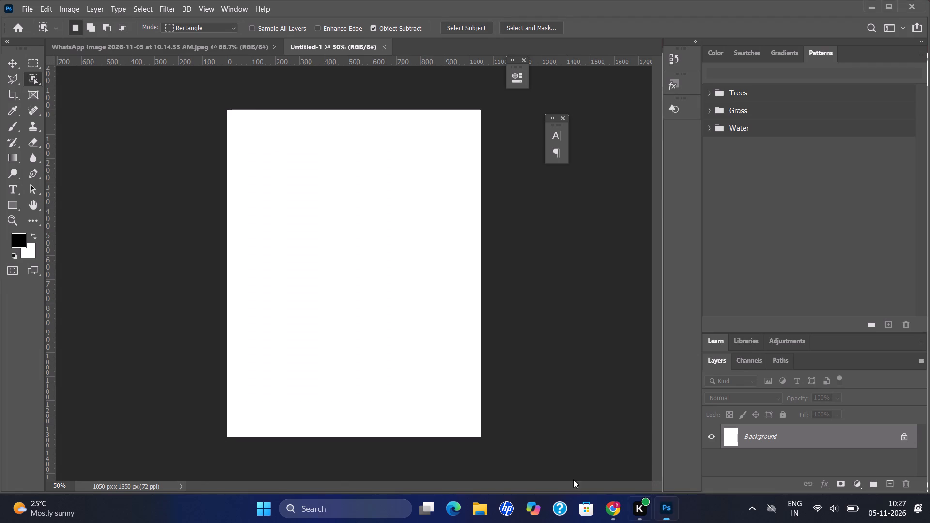
key(ctrl+v)
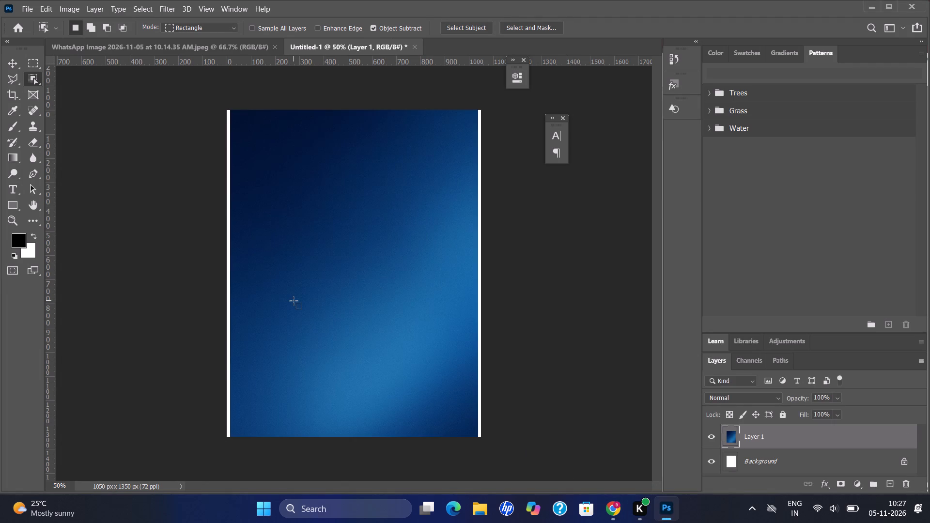
Scale the pasted blue gradient layer slightly on both sides so it covers the full canvas width.
key(ctrl+t)
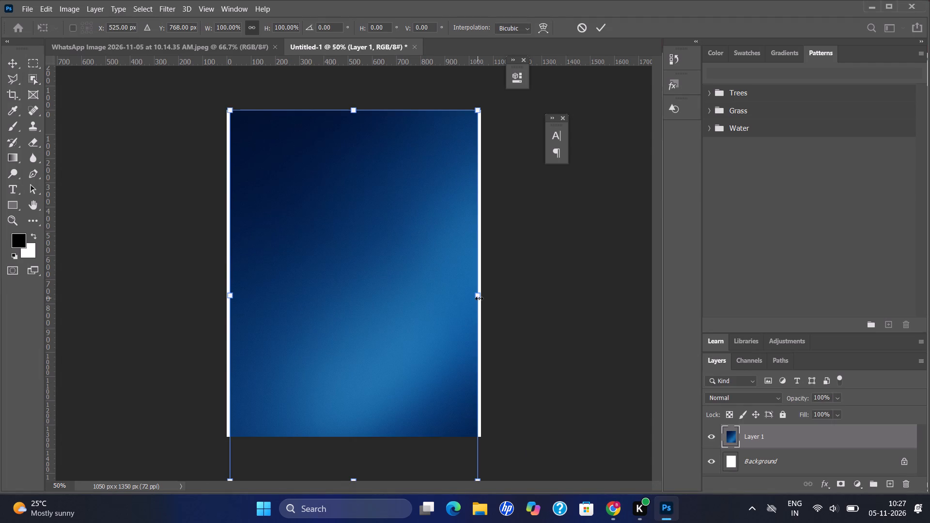
click(479, 298)
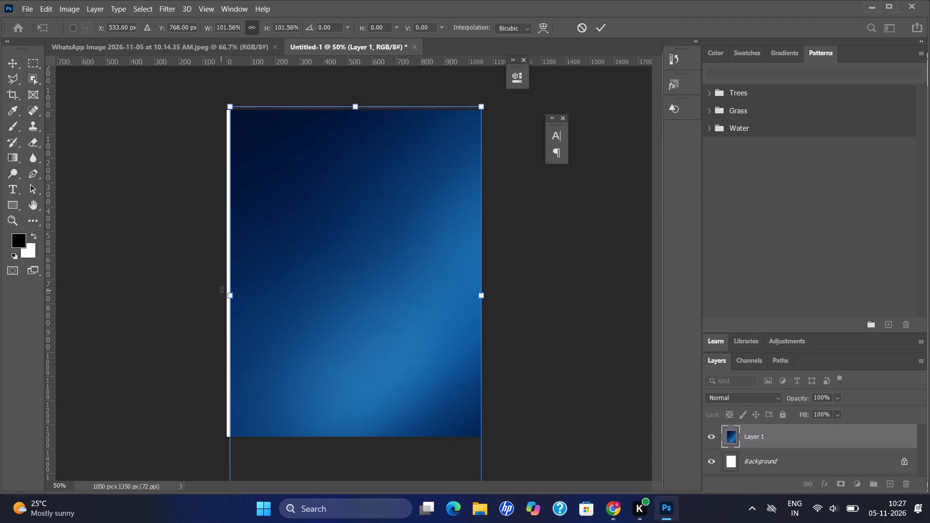
drag(229, 296, 224, 299)
key(Return)
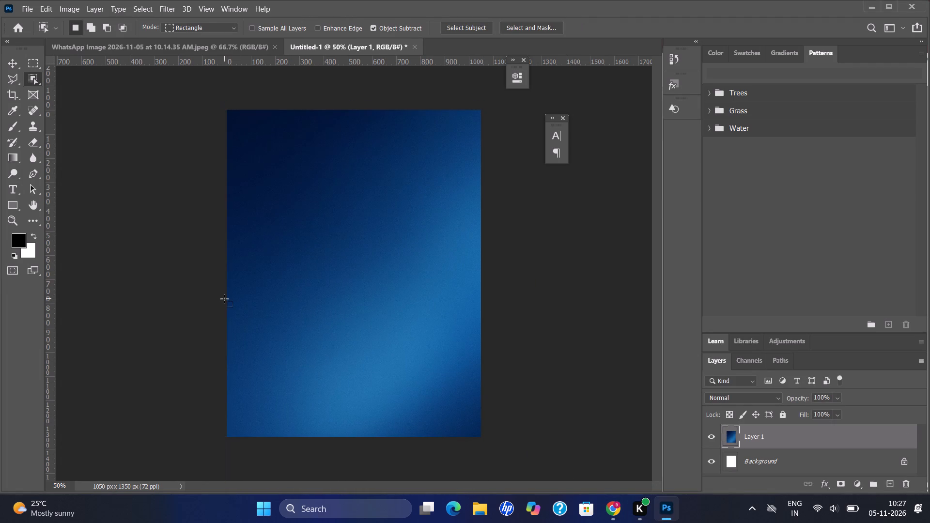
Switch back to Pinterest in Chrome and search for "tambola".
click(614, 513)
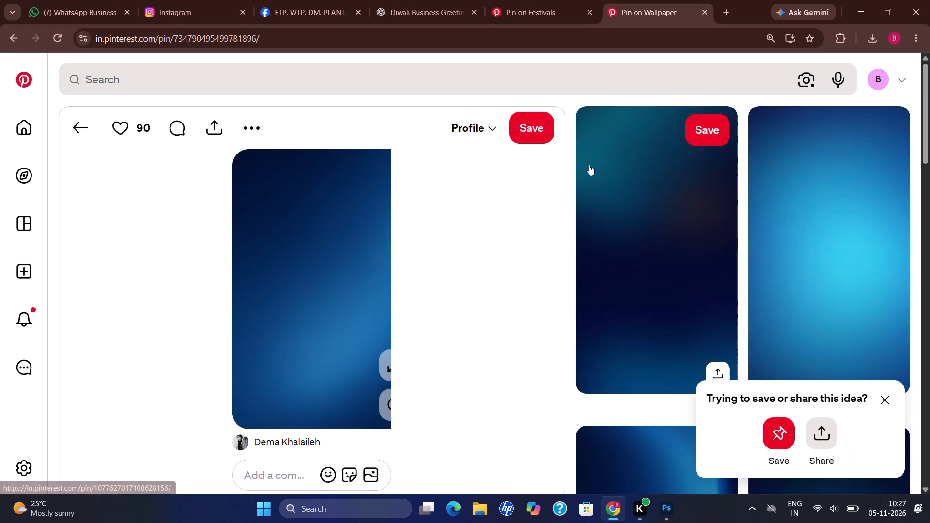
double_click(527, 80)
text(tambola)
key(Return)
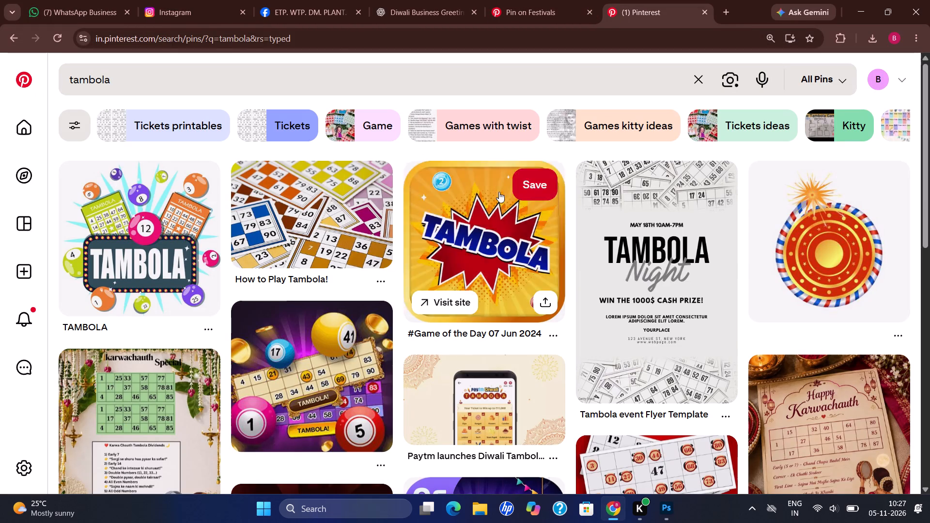
Replace the Pinterest search with "mandala".
double_click(145, 80)
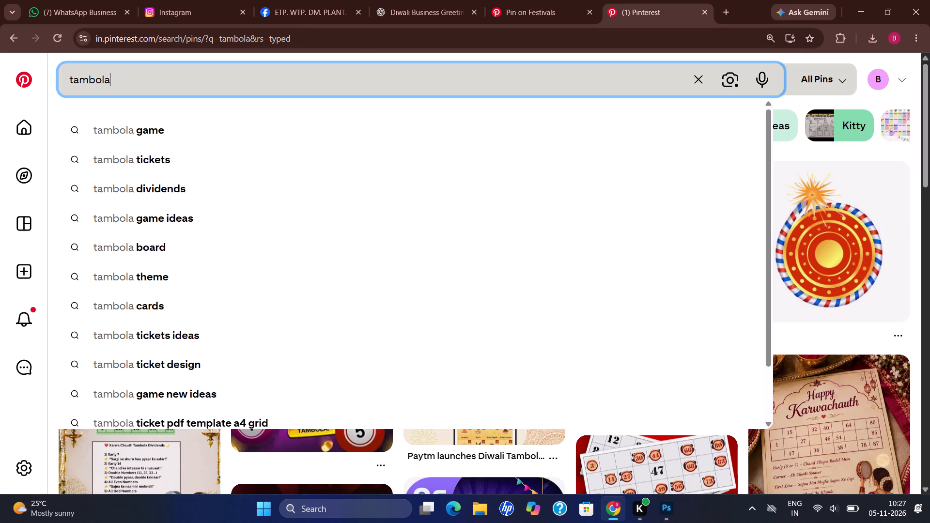
text(mandala)
key(Return)
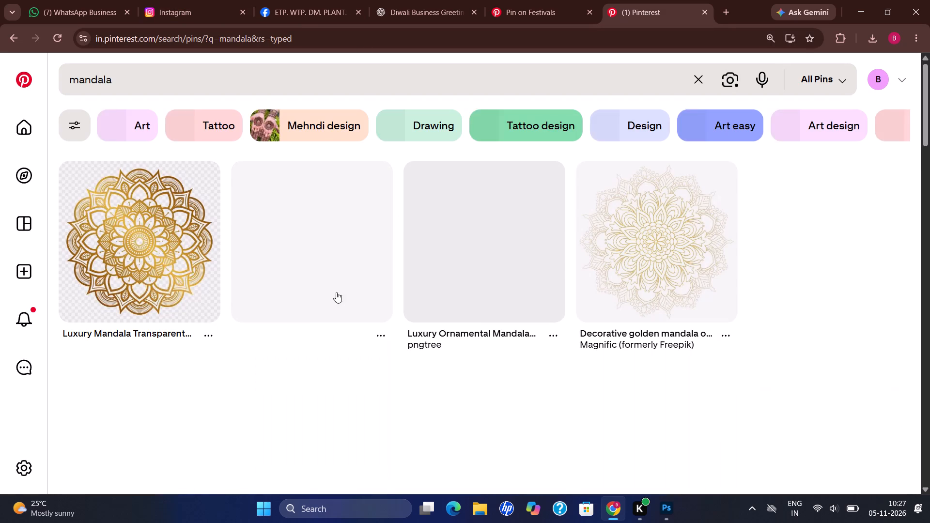
Examine the mandala pins for an ornament that suits the blue greeting background.
scroll(373, 262, down, 8)
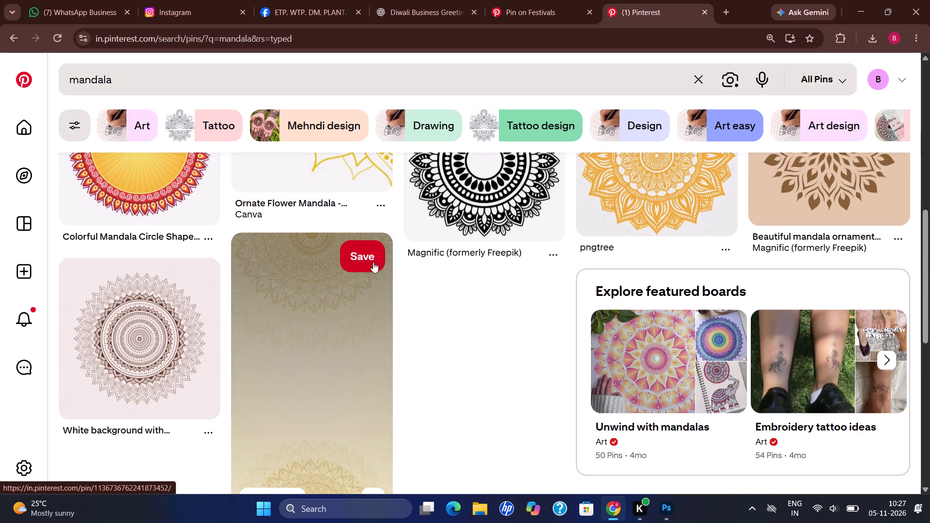
scroll(373, 262, down, 3)
scroll(373, 262, up, 7)
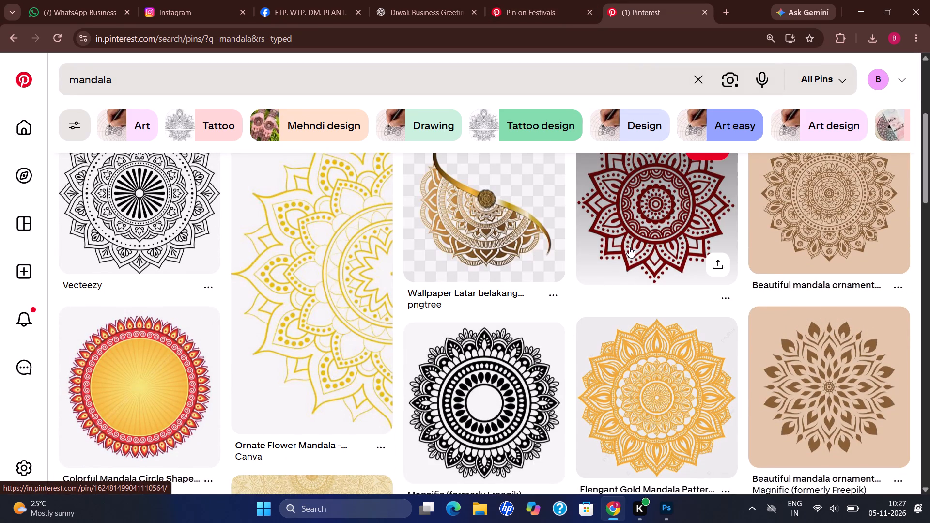
scroll(589, 199, down, 7)
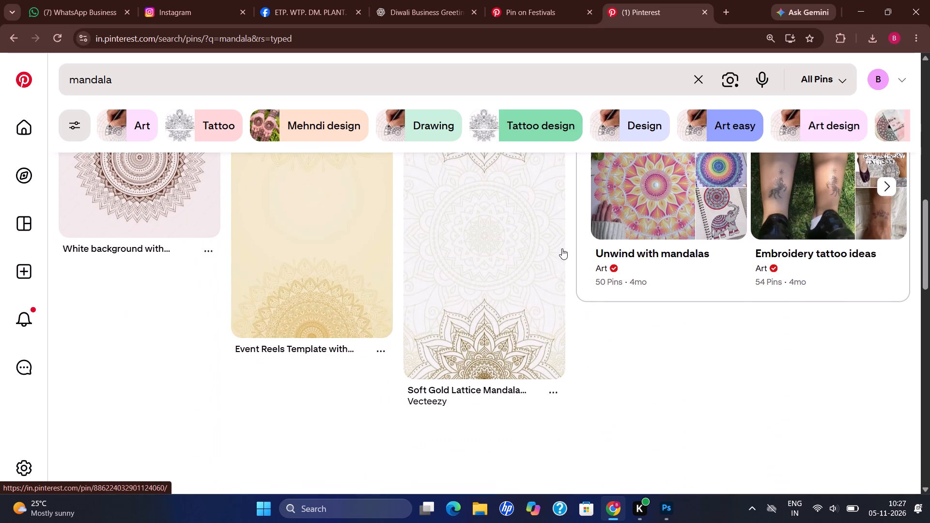
scroll(562, 248, up, 1)
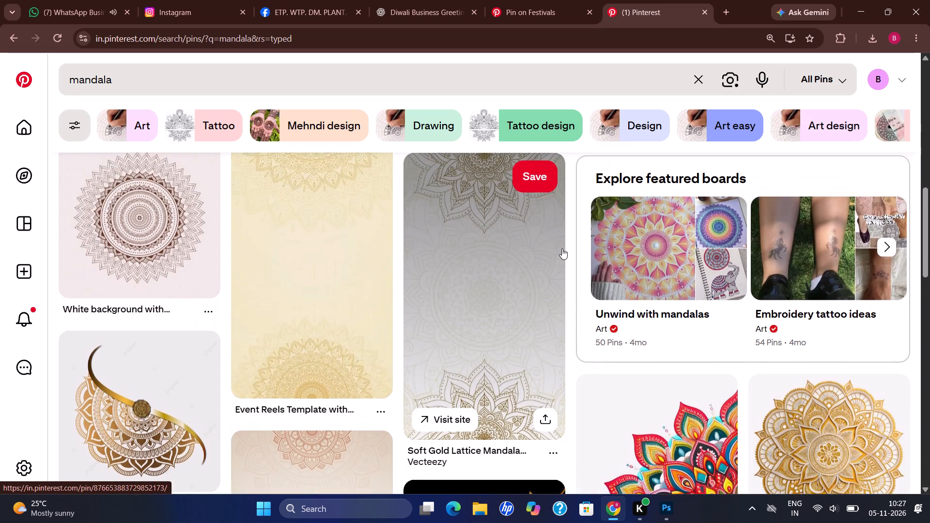
scroll(562, 248, up, 6)
scroll(501, 225, up, 2)
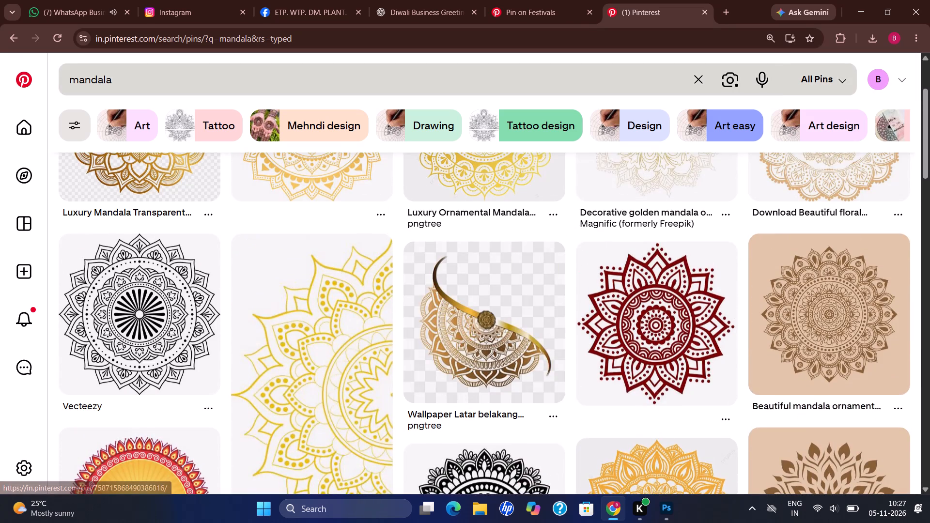
Refine the Pinterest search to "mandala flower".
click(186, 72)
key(space)
text(flower)
key(Return)
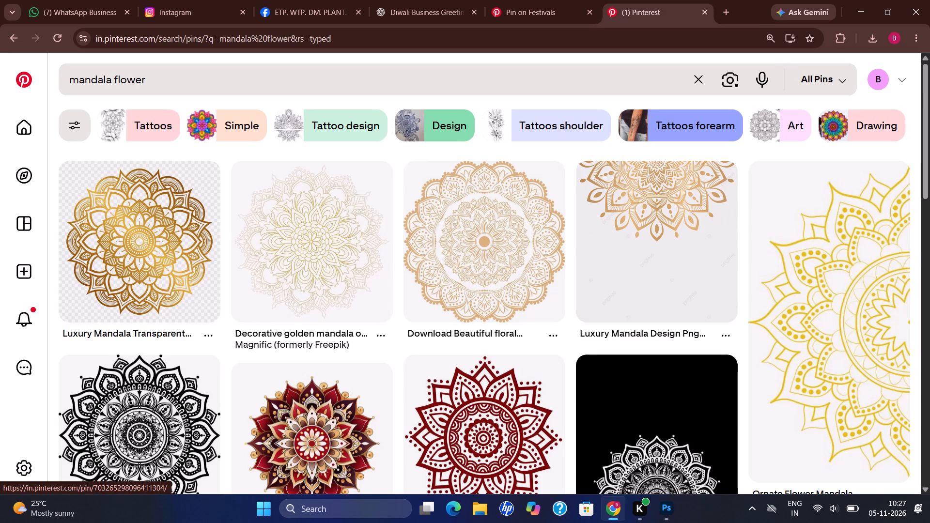
Change the Pinterest search to "mandala sun flower".
click(151, 85)
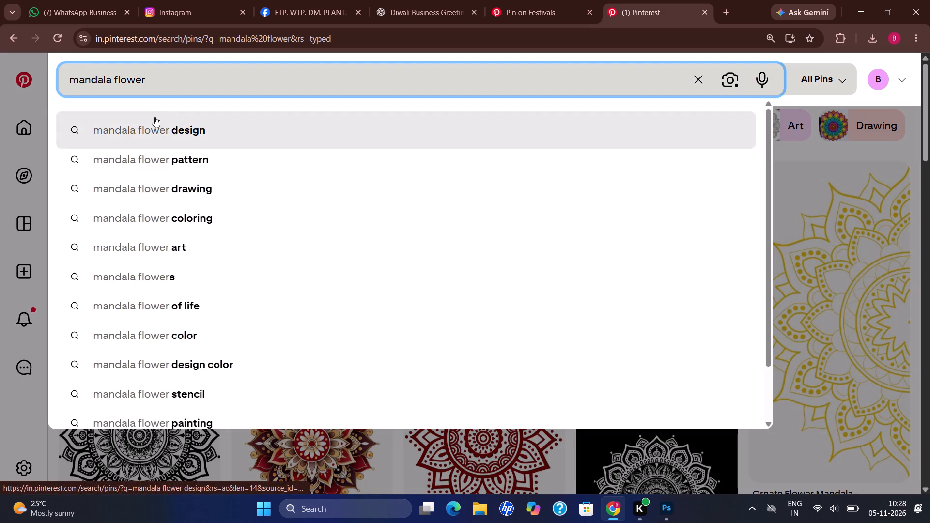
click(112, 79)
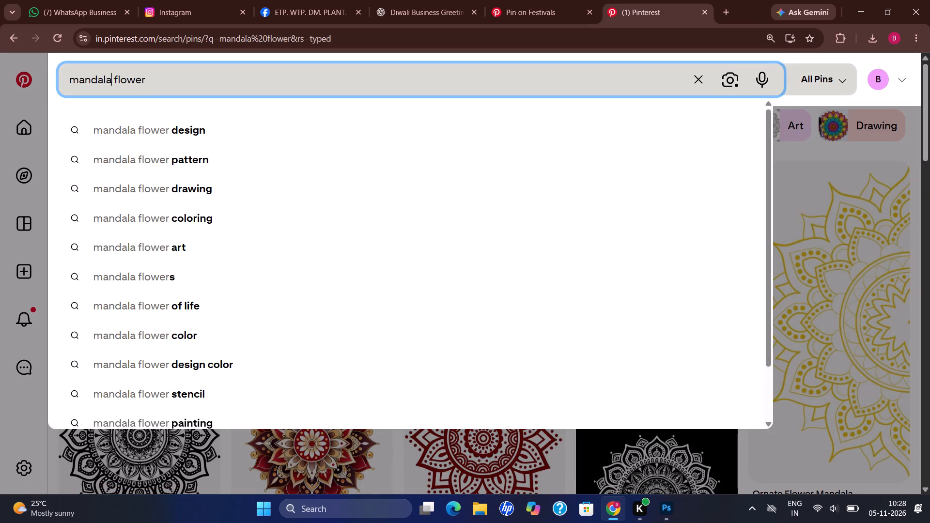
key(space)
text(sun)
key(Return)
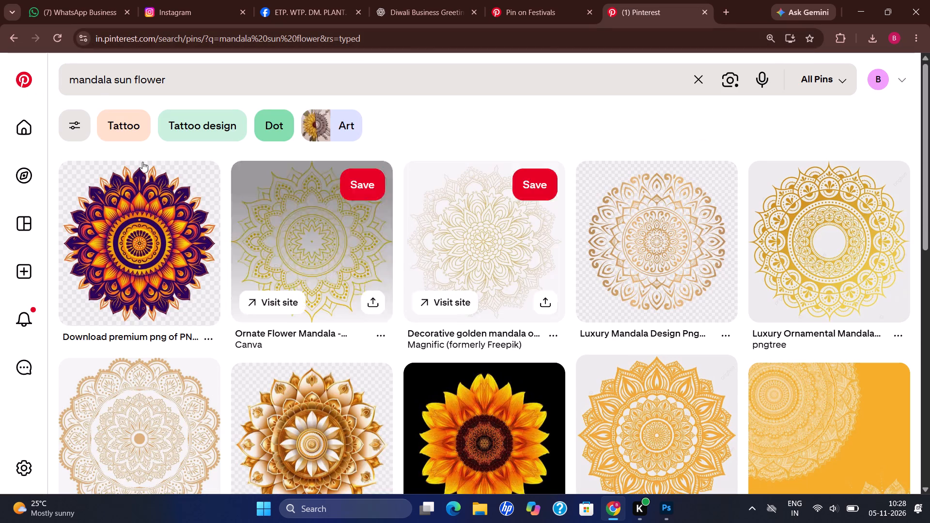
Shorten the Pinterest search back to just "mandala".
drag(183, 90, 77, 96)
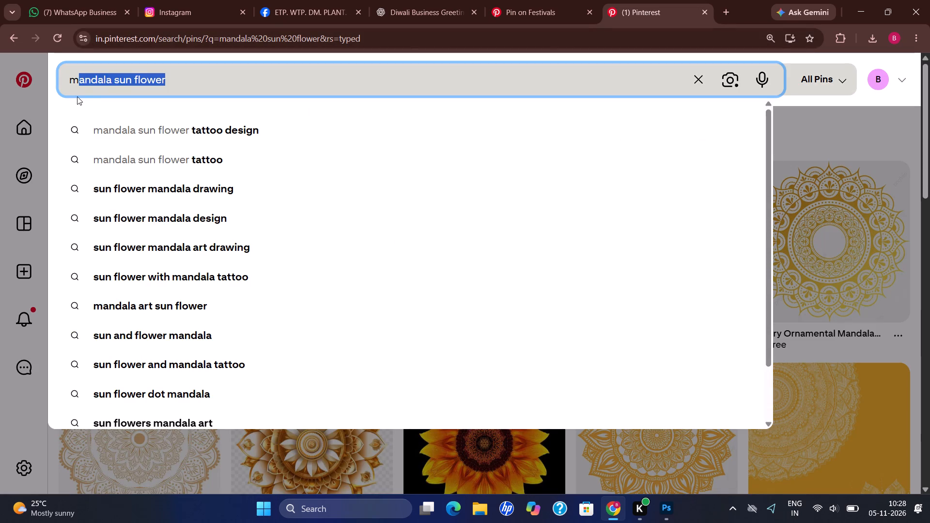
drag(77, 96, 119, 88)
key(BackSpace)
key(BackSpace)
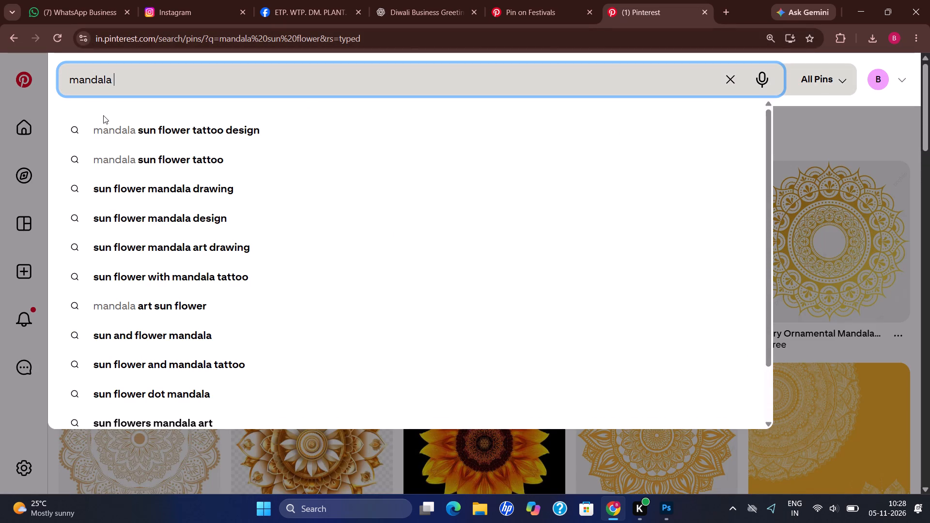
key(Return)
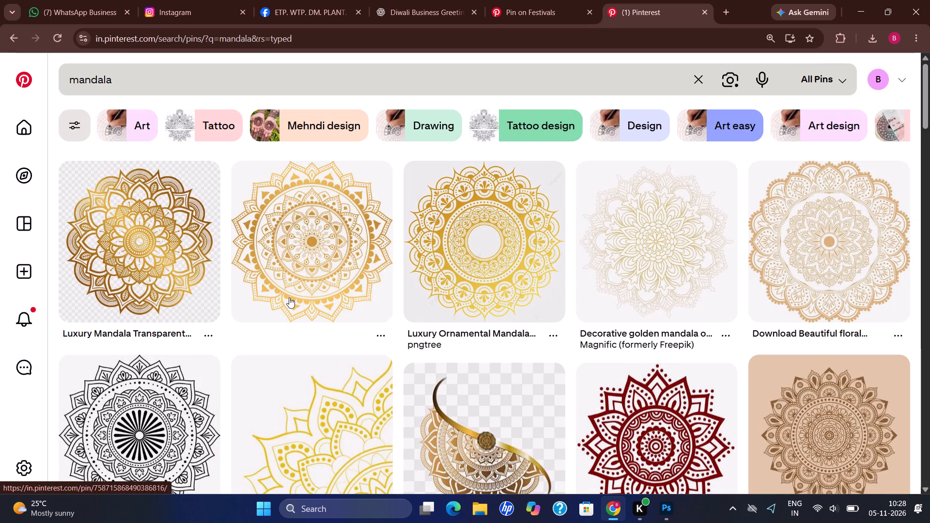
Copy the image from the "Decorative golden mandala on white background" pin and paste it over the blue background in Photoshop.
click(684, 286)
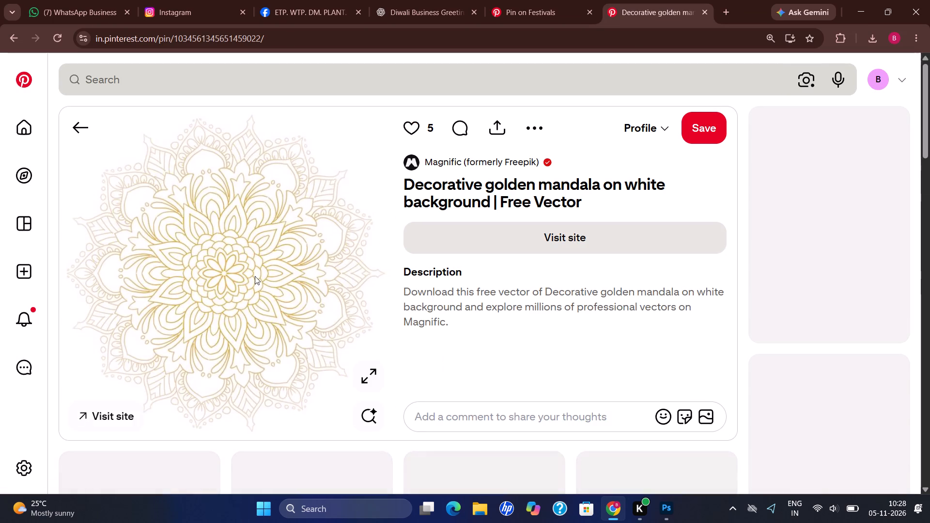
right_click(255, 276)
click(287, 321)
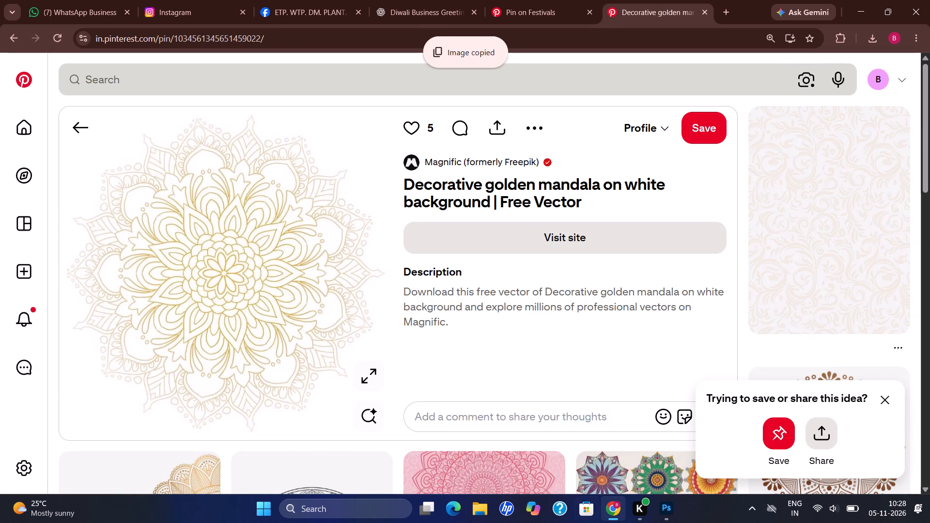
click(659, 508)
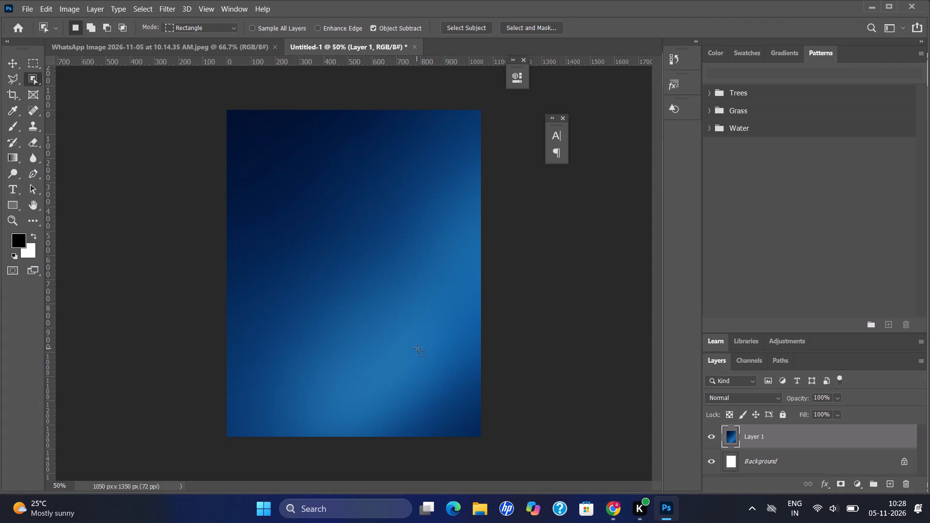
key(ctrl+v)
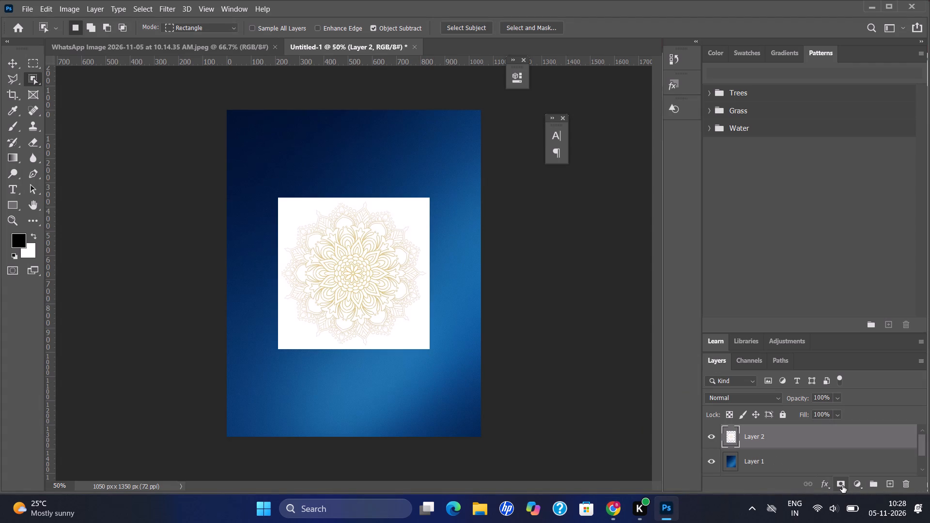
Knock out the mandala layer's white background by lowering the Blend If white limit for This Layer to 244.
double_click(776, 446)
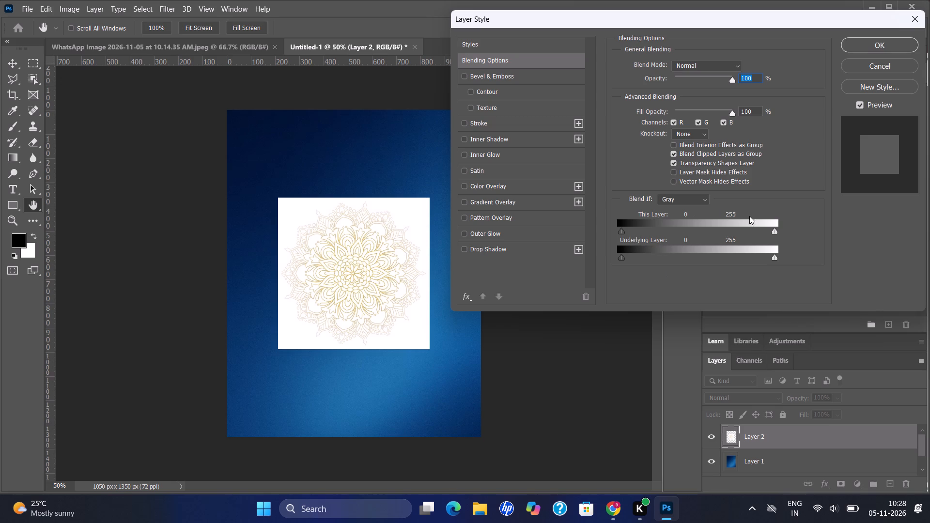
drag(775, 232, 763, 232)
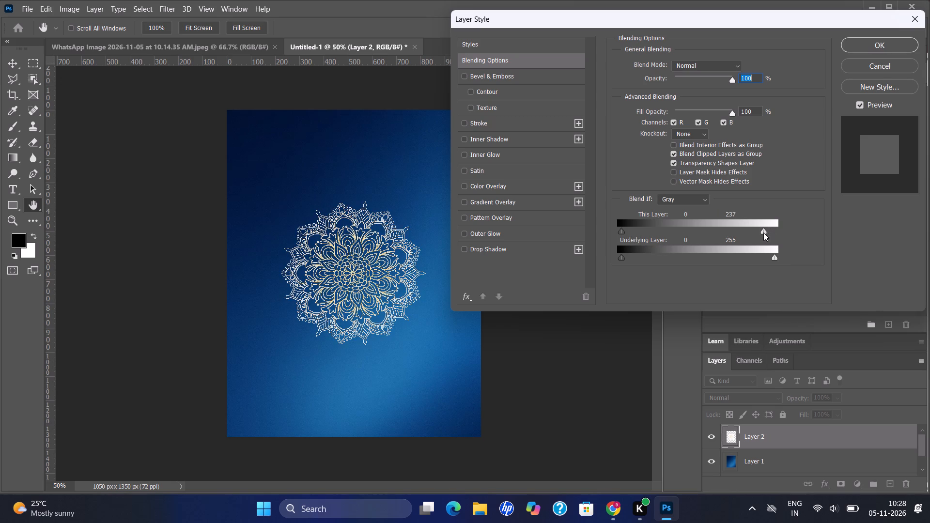
drag(763, 232, 770, 235)
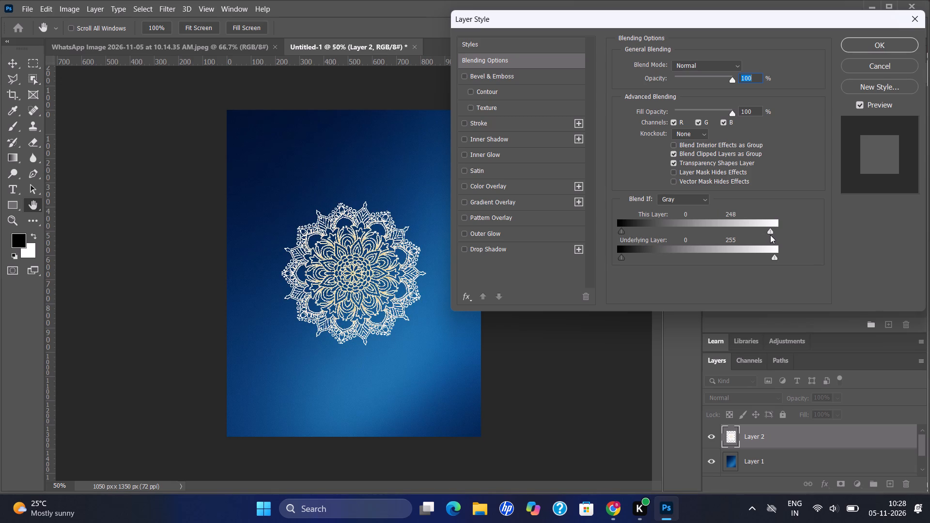
drag(770, 235, 768, 236)
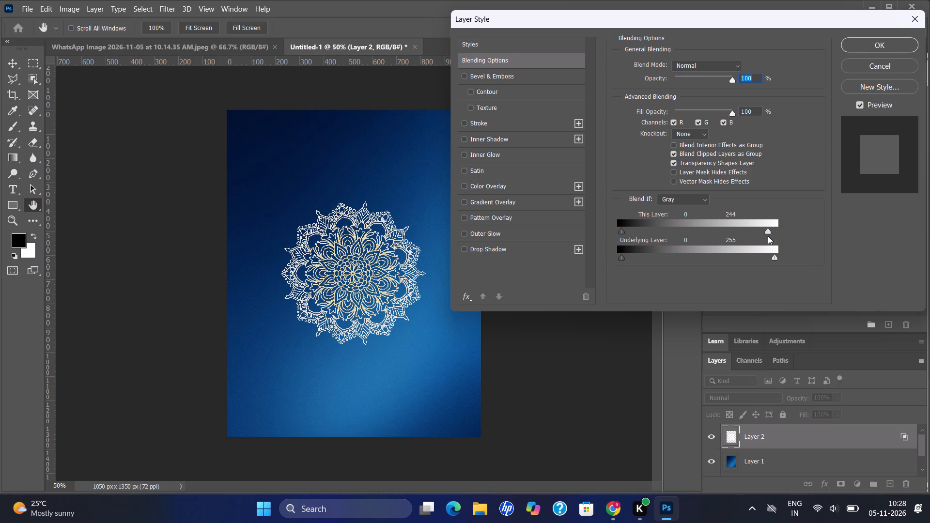
click(867, 40)
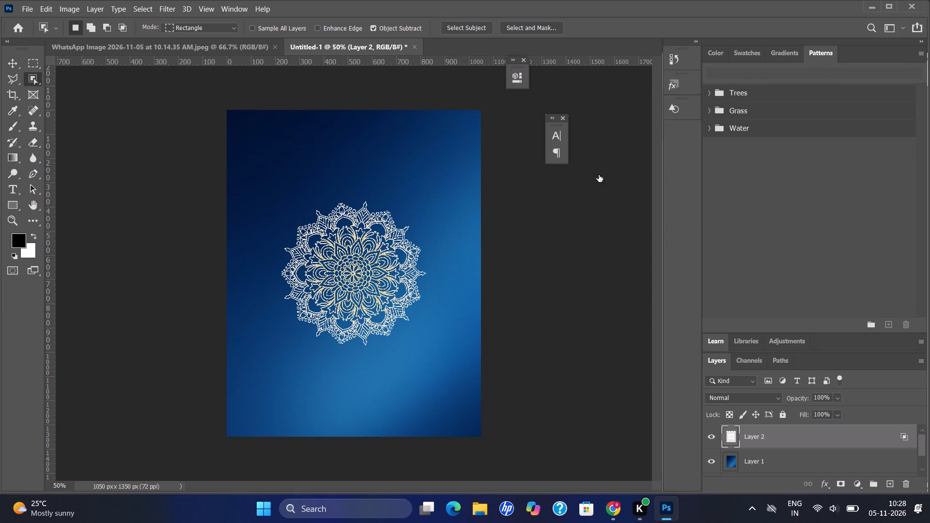
Lower the mandala layer's opacity to 58% and its fill to 86%.
click(837, 398)
click(837, 411)
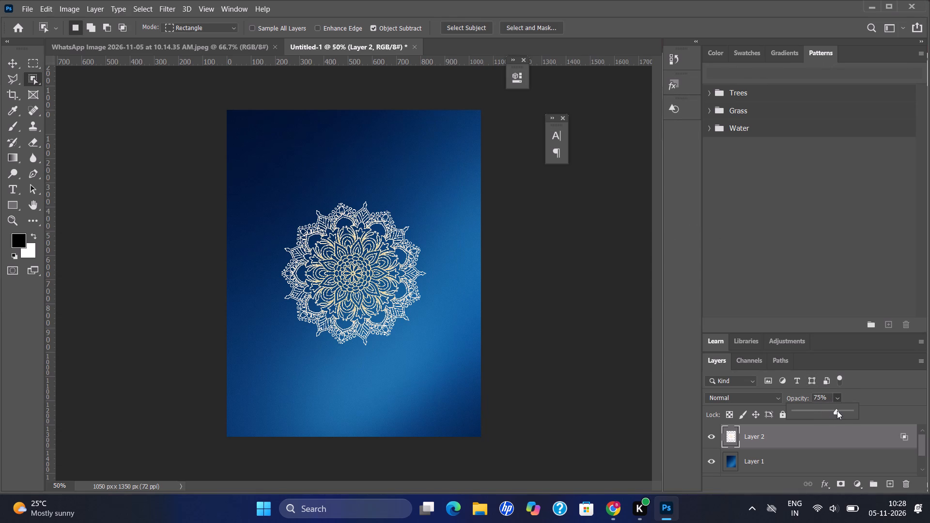
click(837, 411)
click(827, 411)
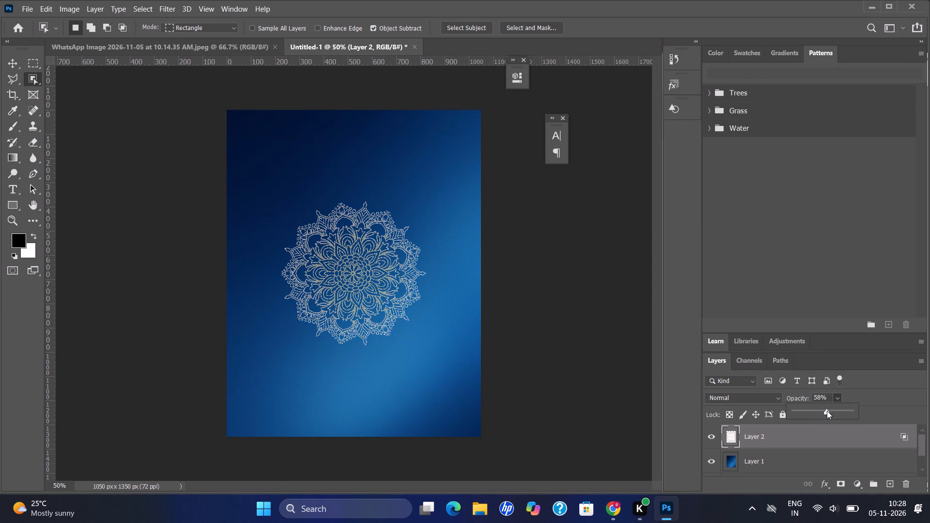
click(836, 395)
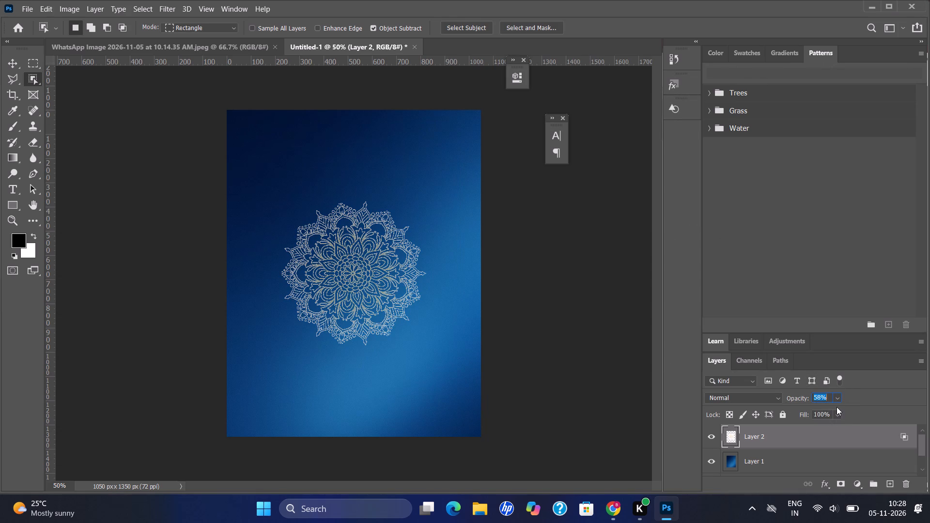
click(837, 416)
click(843, 427)
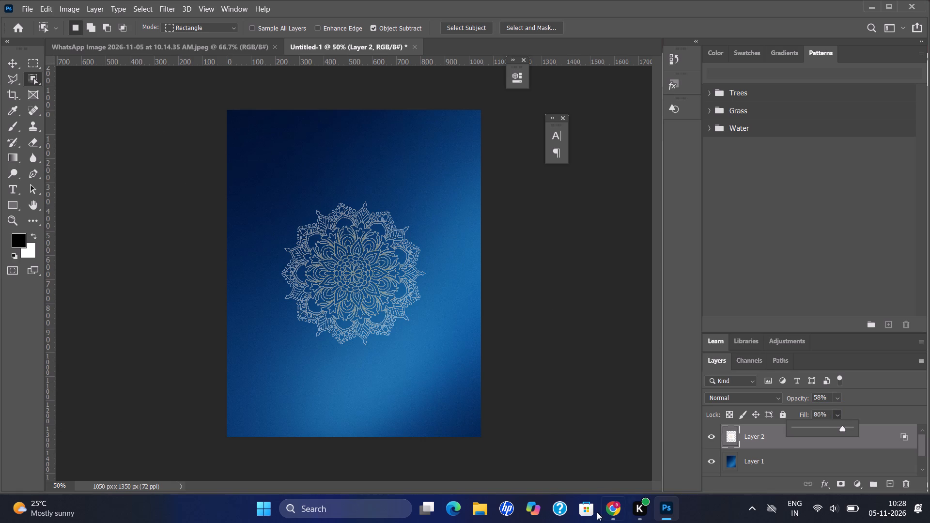
Switch to Pinterest in Chrome, rerun the recent "mandala" search and look through the results for another ornament.
click(619, 508)
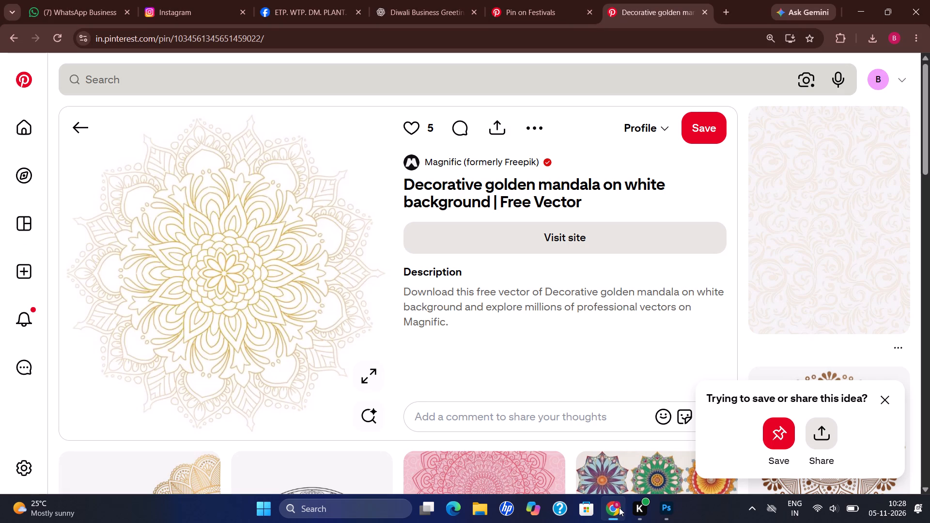
click(429, 89)
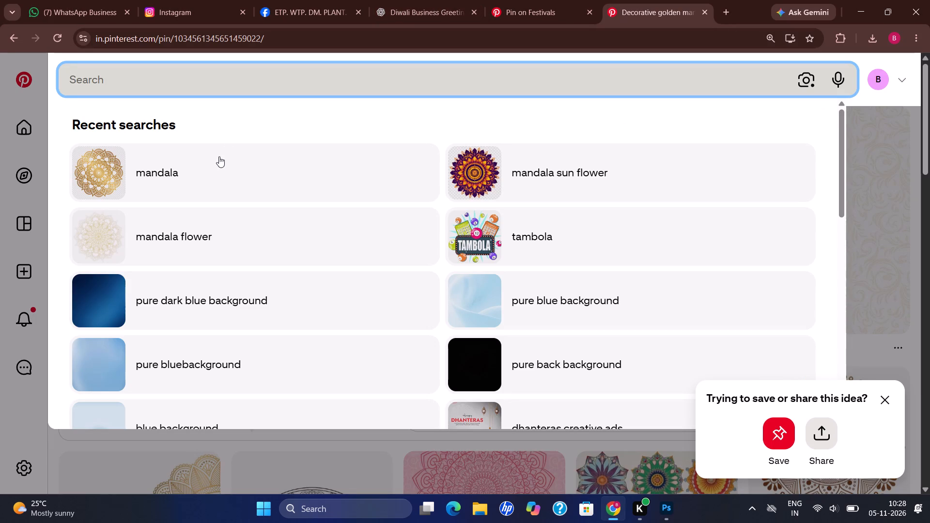
click(210, 174)
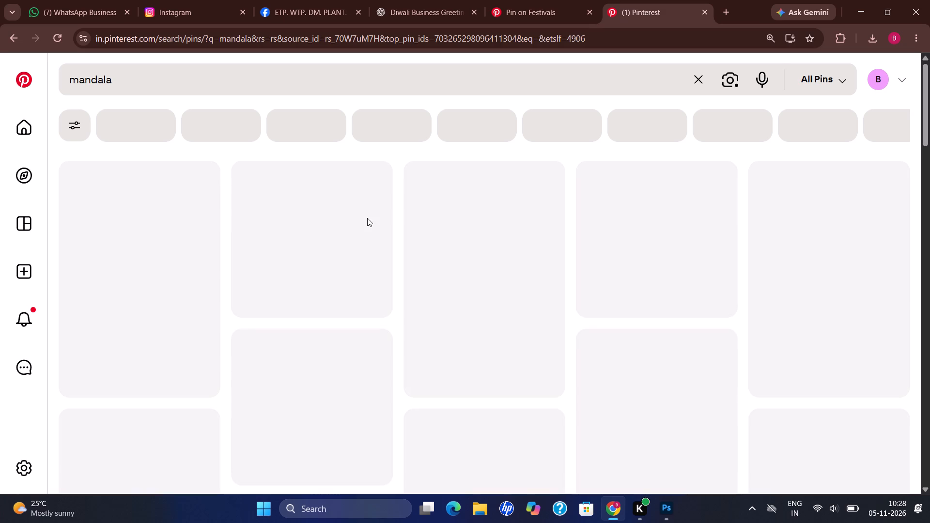
scroll(435, 257, down, 8)
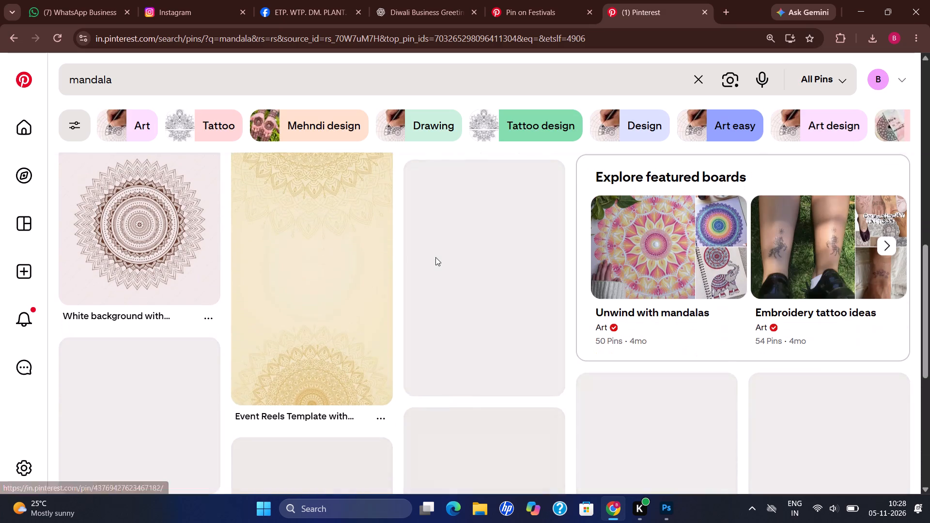
scroll(435, 257, down, 2)
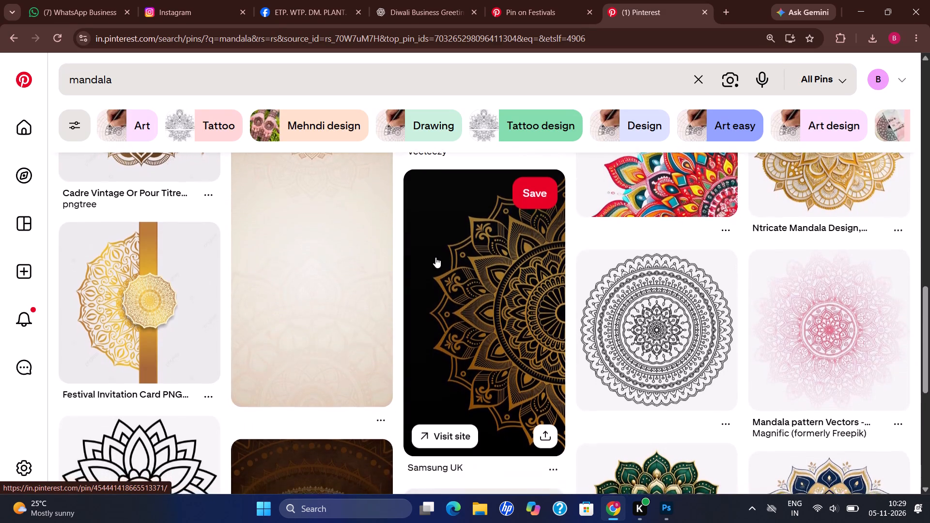
scroll(453, 331, down, 13)
scroll(443, 305, up, 3)
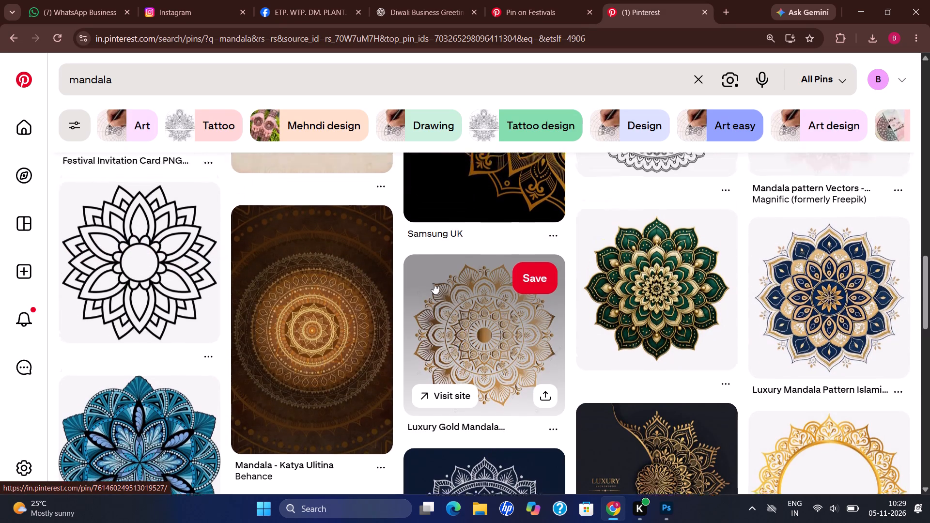
scroll(434, 283, up, 2)
Examine the gold Festival Invitation Card pin and the related pin of overlapping gold-edged square frames, looking through similar designs.
click(141, 354)
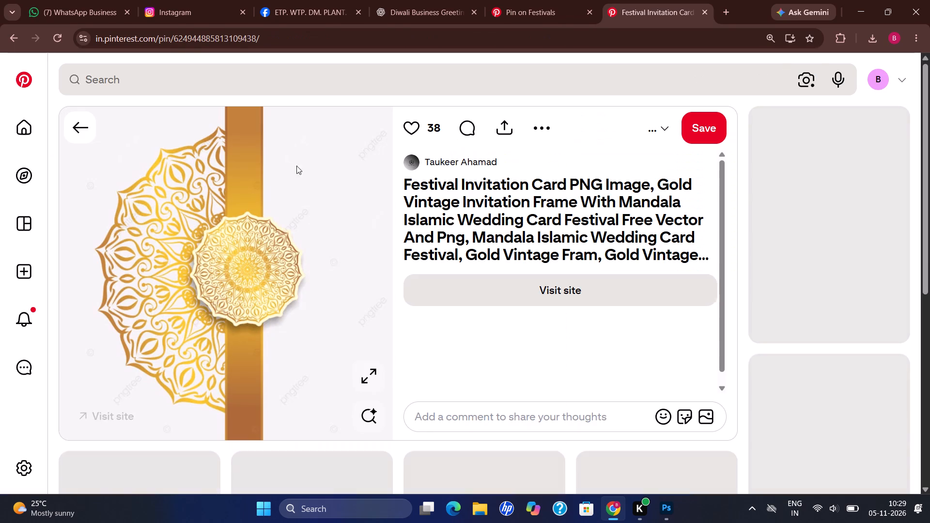
scroll(297, 258, down, 7)
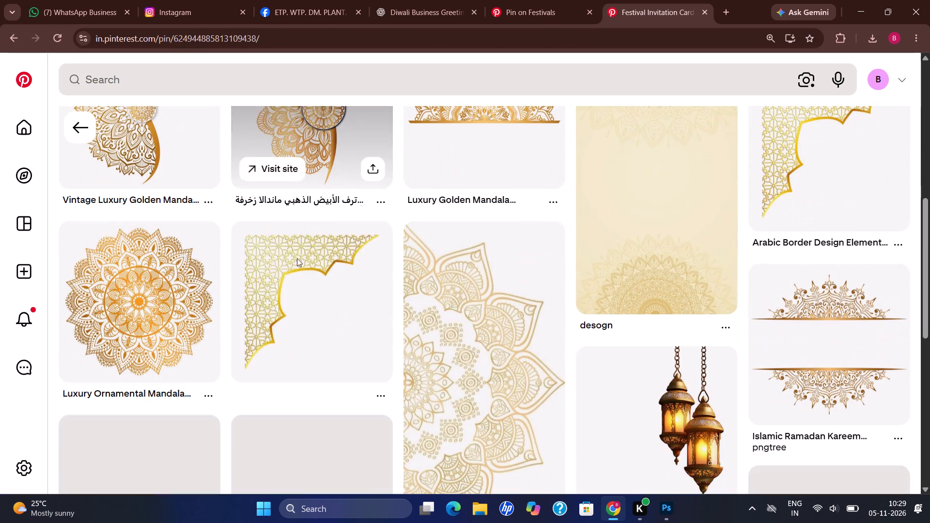
scroll(297, 258, down, 4)
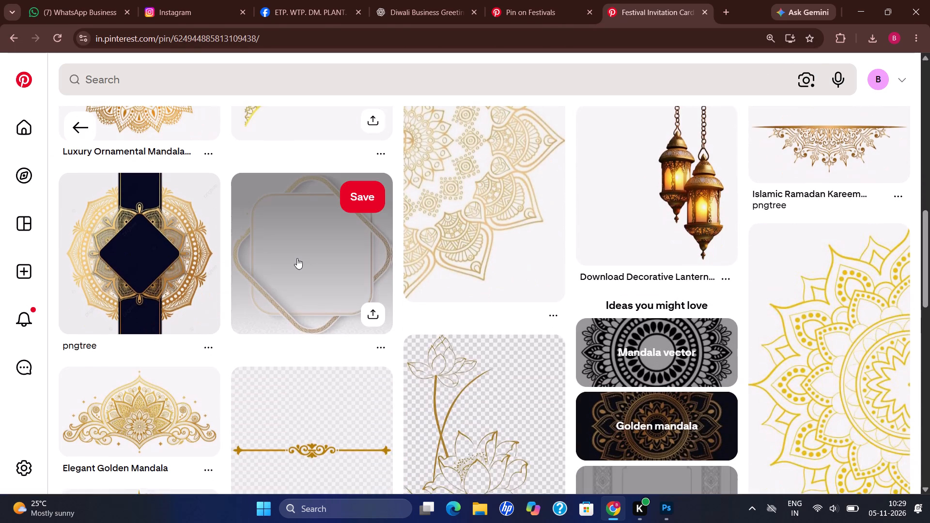
scroll(297, 258, down, 1)
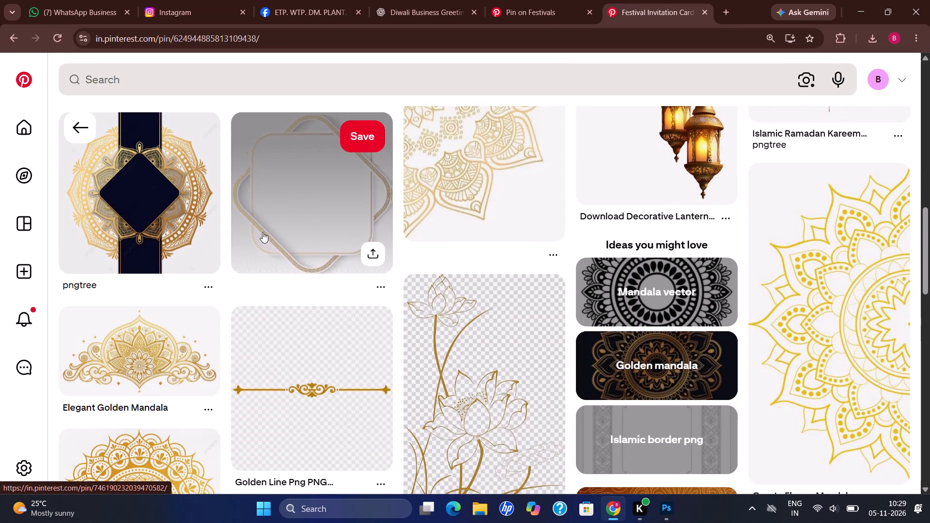
click(263, 232)
scroll(427, 288, down, 1)
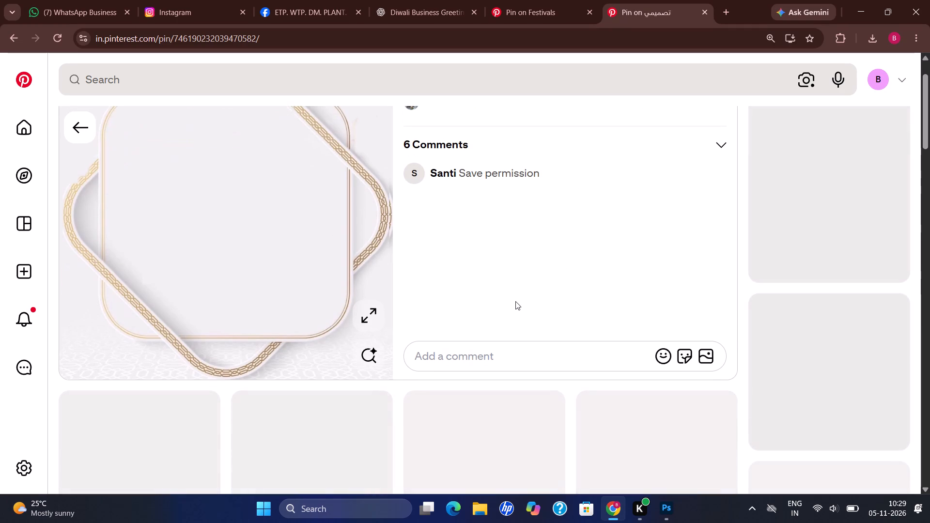
scroll(515, 301, down, 3)
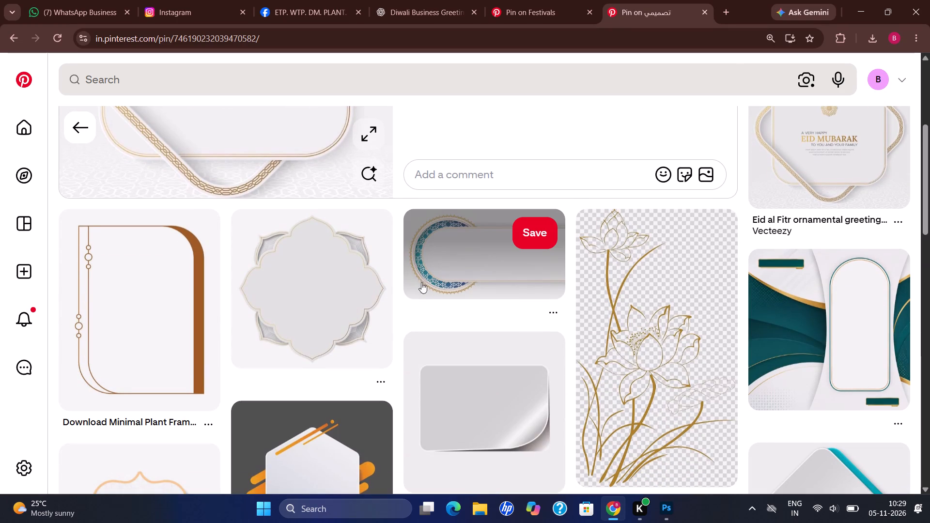
Open the teal half-round banner pin and the related round frame with hanging lanterns, and examine similar ornamental frames.
click(432, 262)
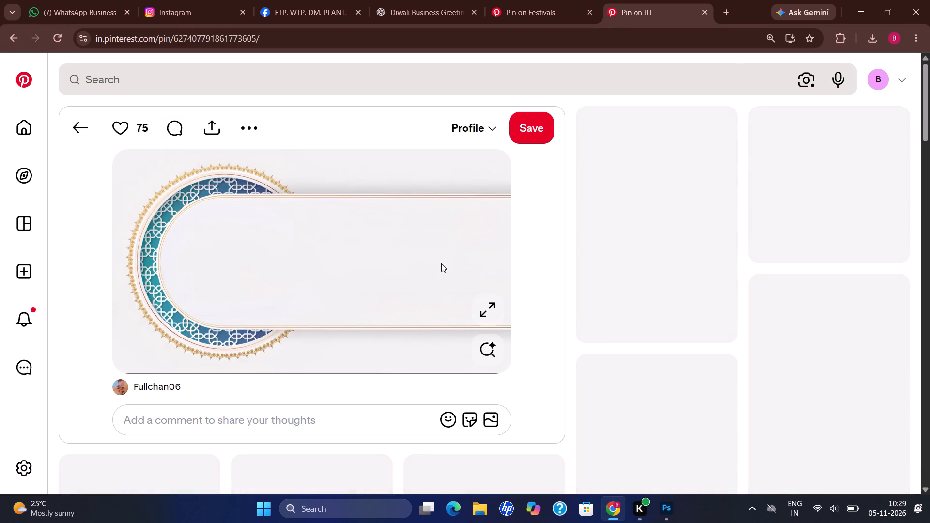
click(835, 270)
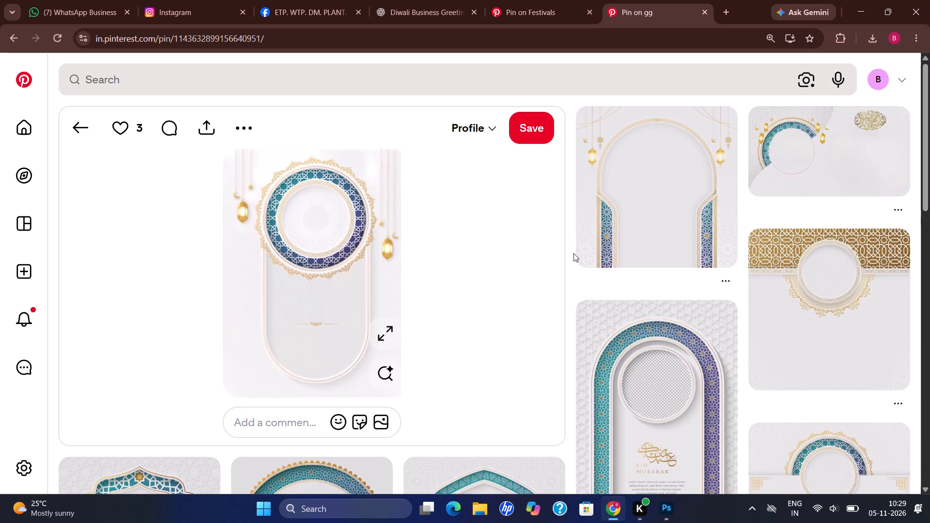
scroll(619, 269, down, 7)
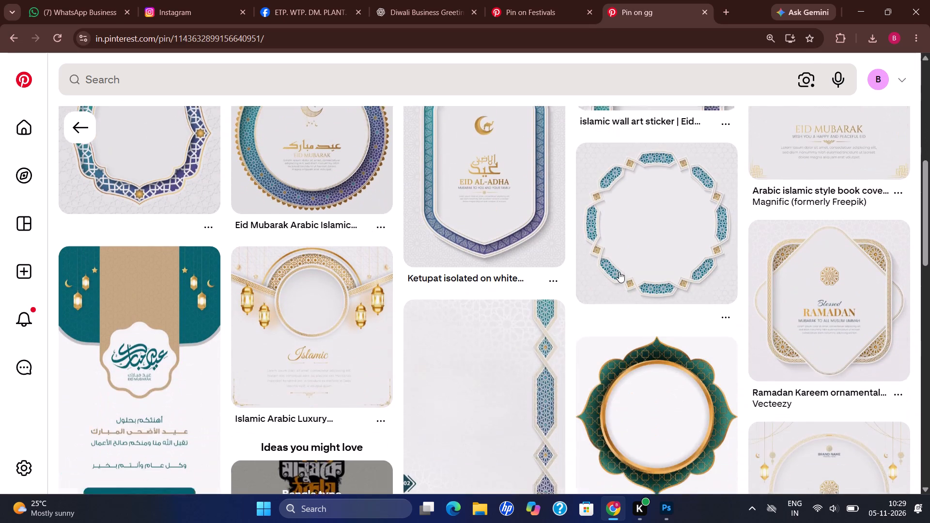
scroll(619, 272, down, 5)
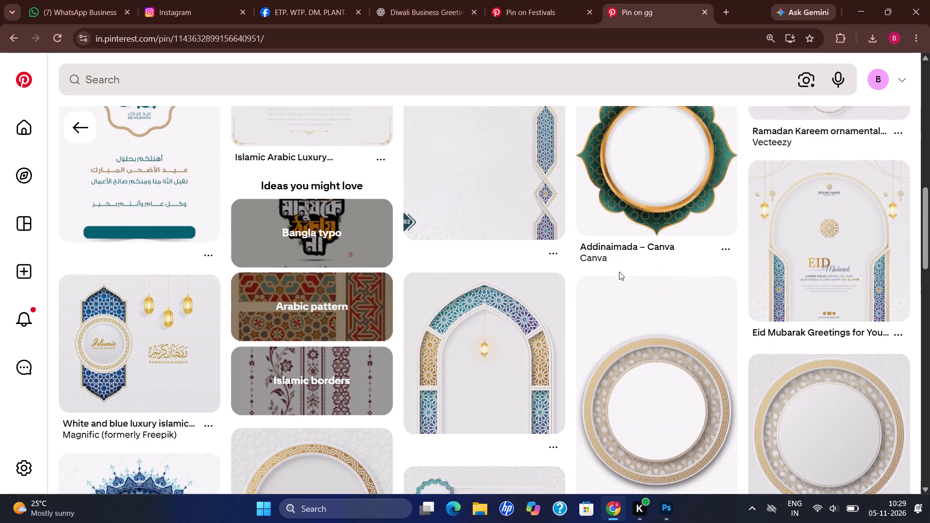
scroll(619, 272, down, 1)
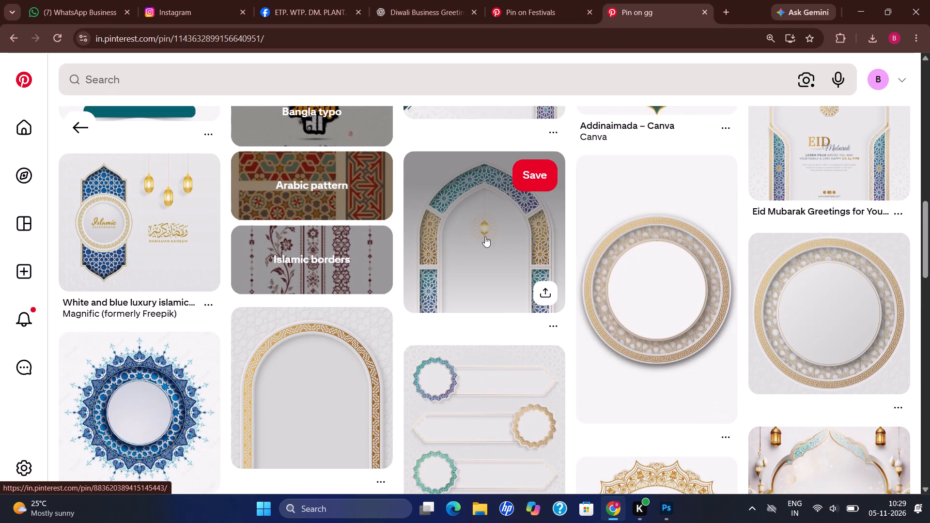
Open the teal and gold arch pin, check the Mishri Dhanteras reference pin, and look through the arch's related designs.
click(499, 239)
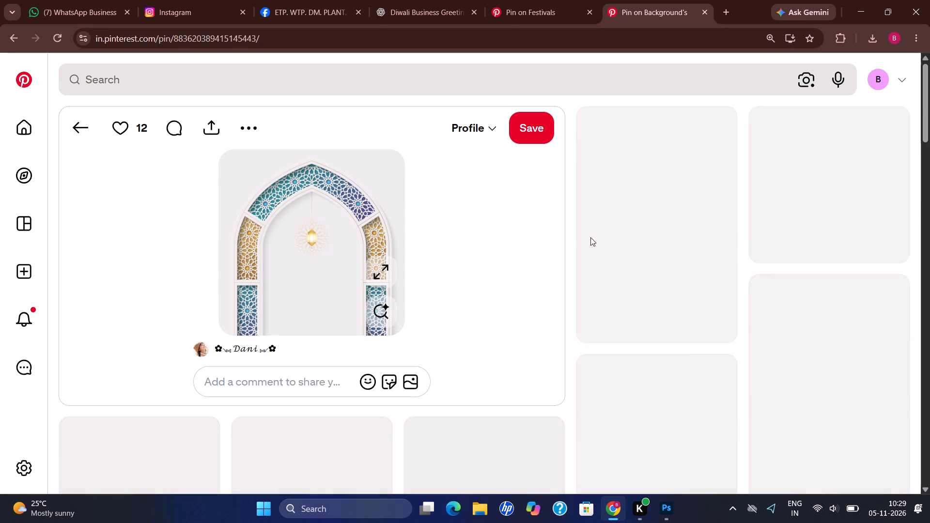
click(507, 0)
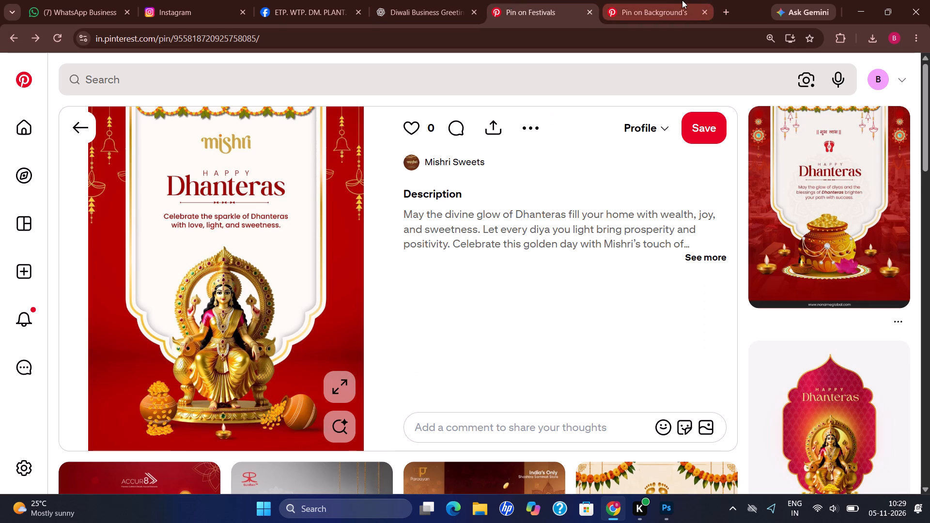
click(677, 0)
scroll(596, 247, down, 5)
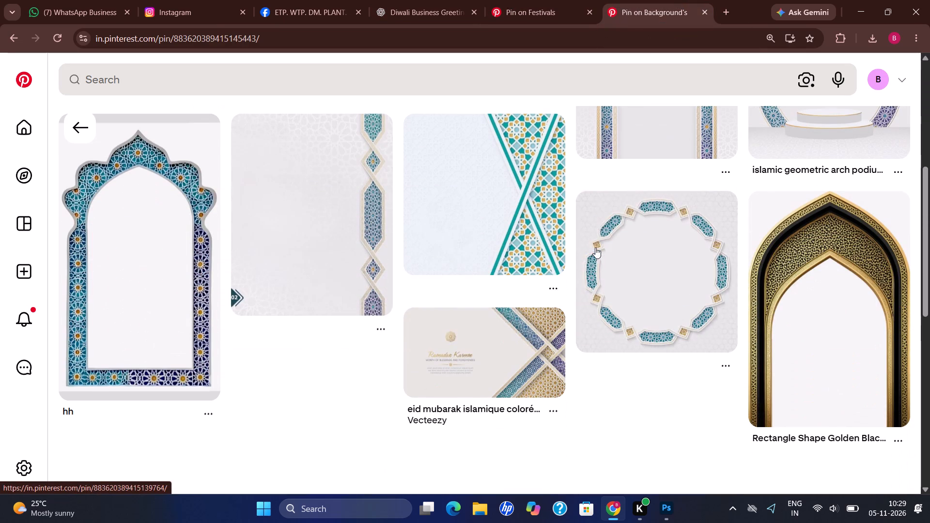
scroll(595, 247, down, 5)
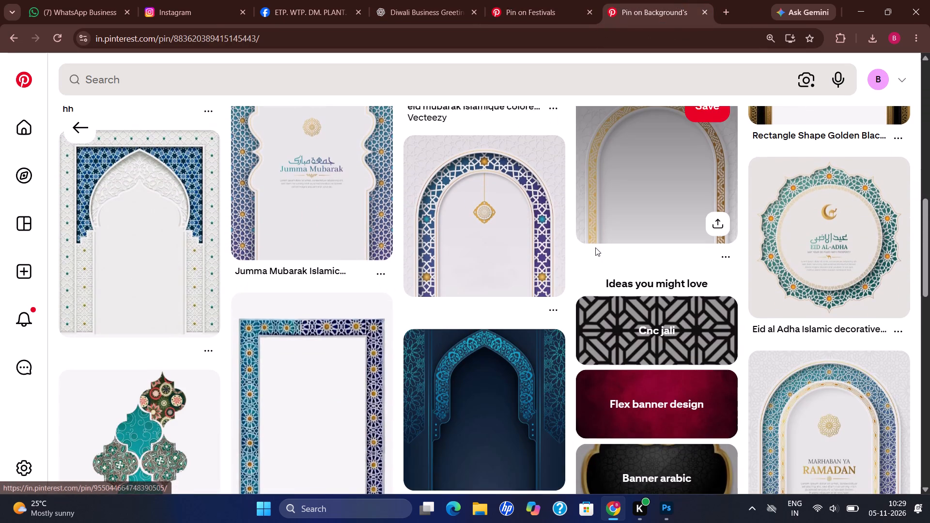
scroll(595, 247, up, 6)
Return to the round lantern frame pin and look further through its related circular frames and mandalas.
click(67, 130)
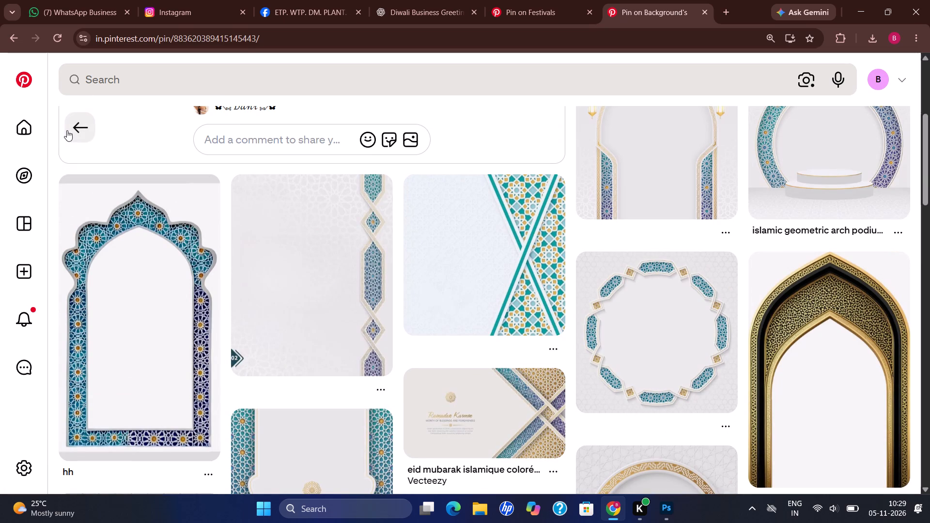
scroll(115, 151, up, 6)
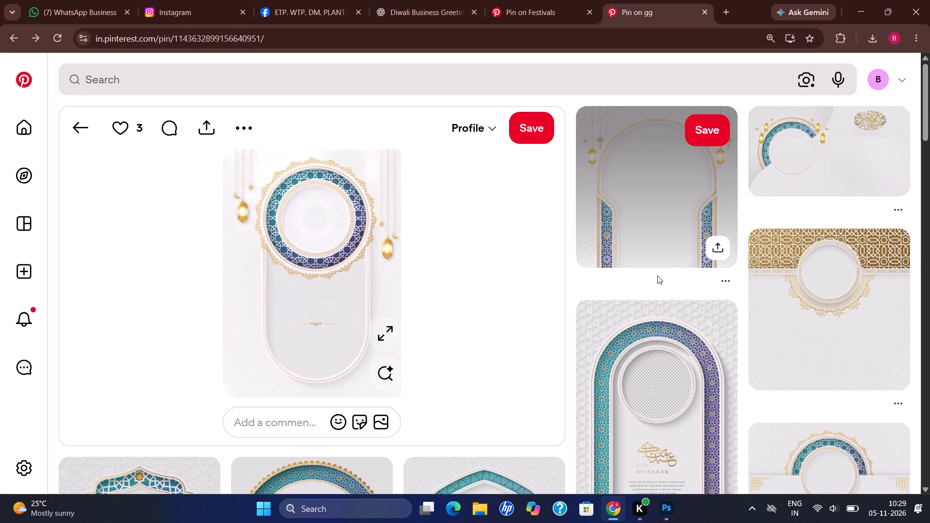
scroll(696, 246, down, 11)
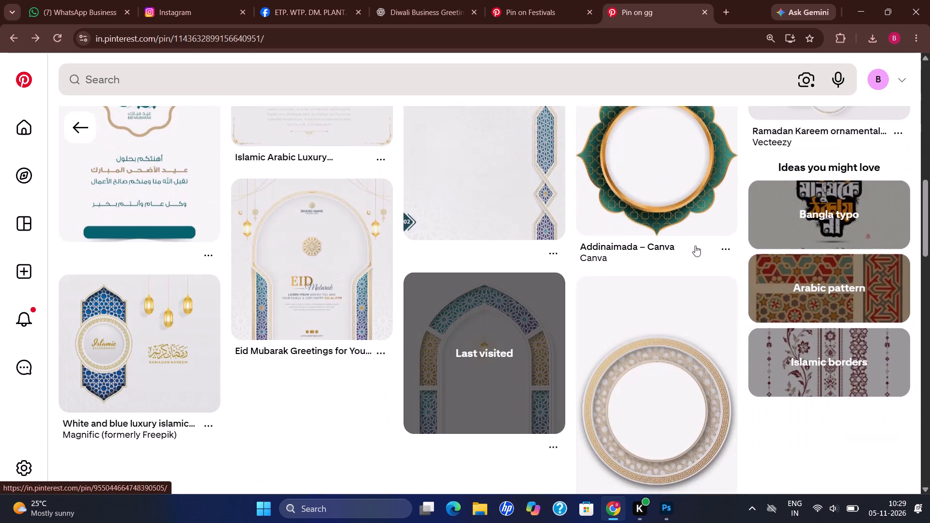
scroll(692, 242, down, 7)
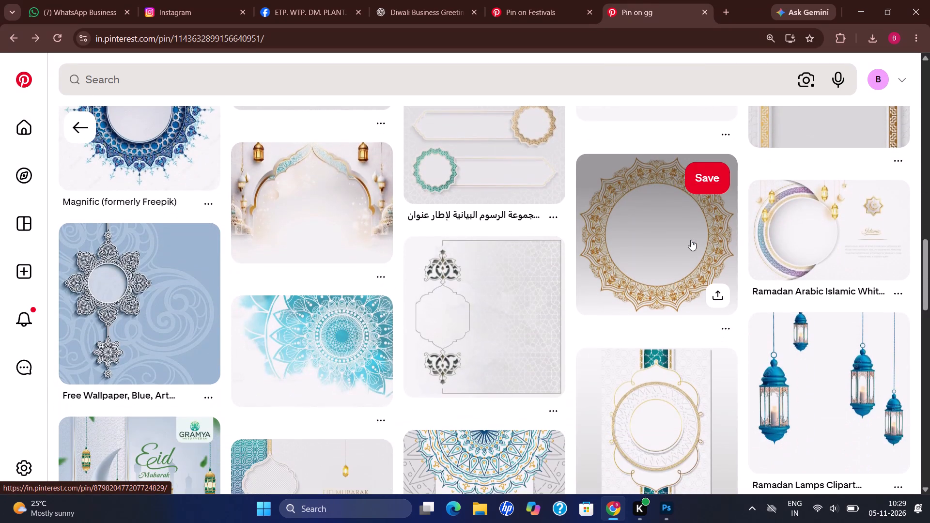
scroll(691, 240, down, 5)
scroll(691, 240, up, 6)
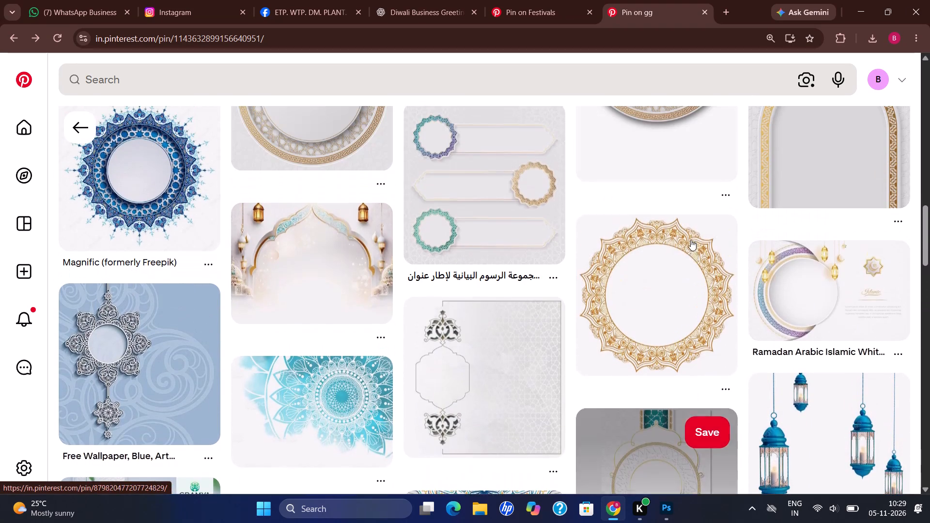
Return to the teal half-round banner pin and look through its related ornamental frames and banners.
click(79, 122)
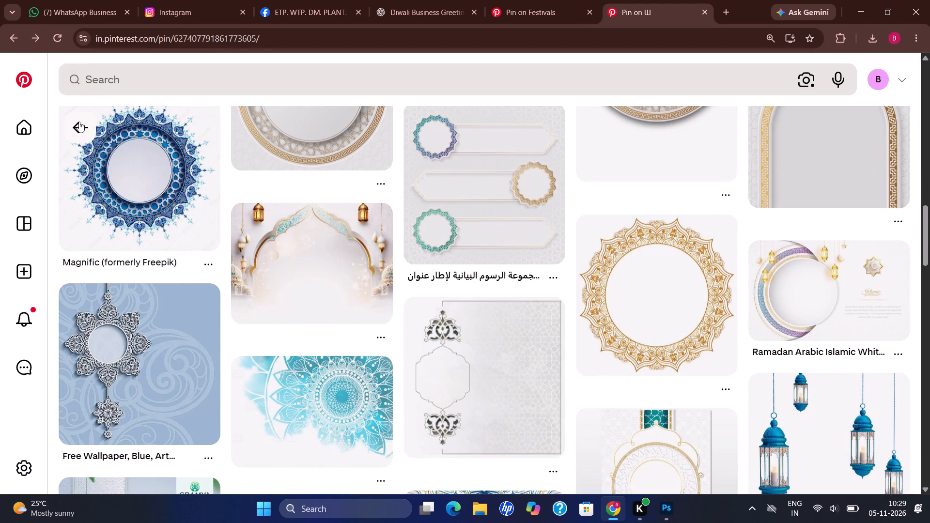
scroll(89, 123, up, 5)
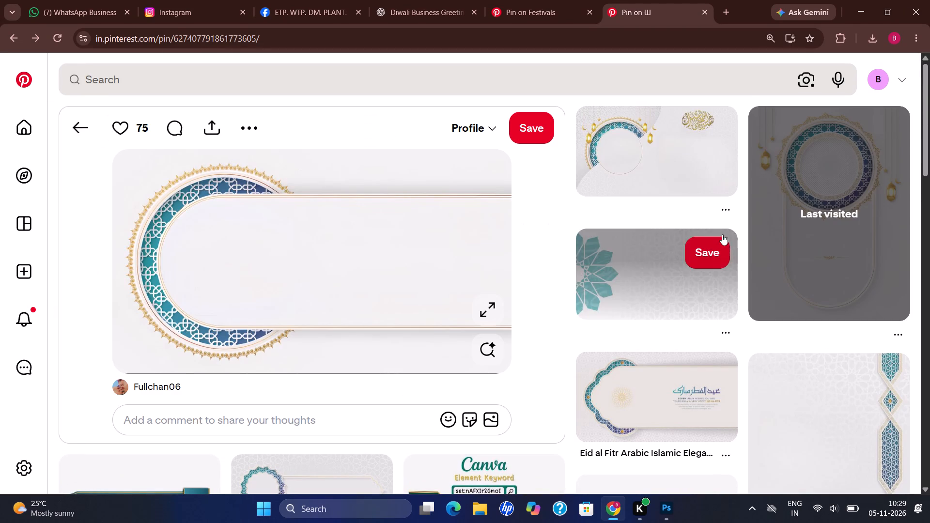
scroll(713, 226, down, 9)
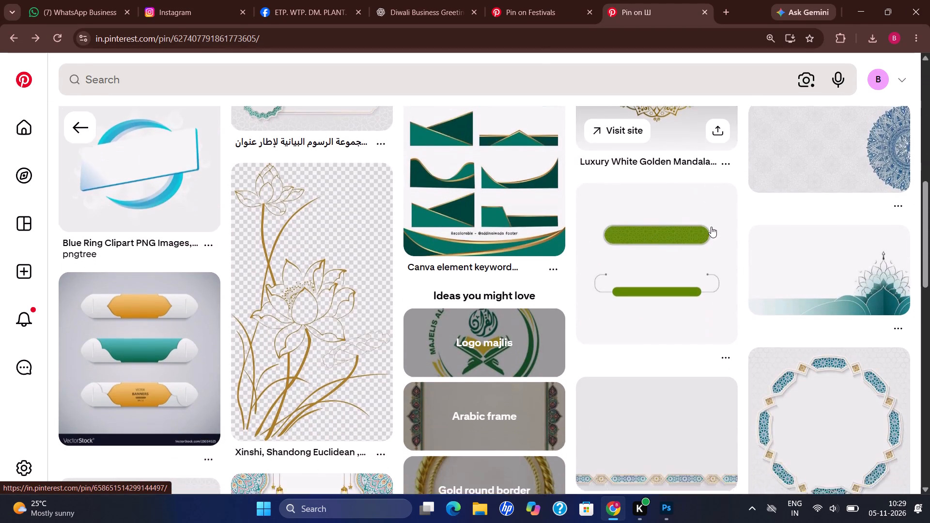
scroll(710, 228, down, 12)
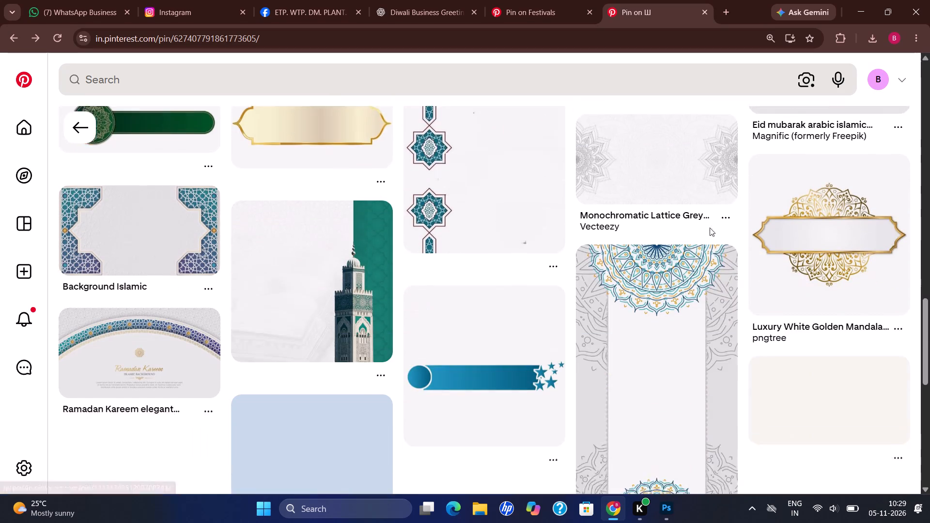
scroll(710, 228, down, 3)
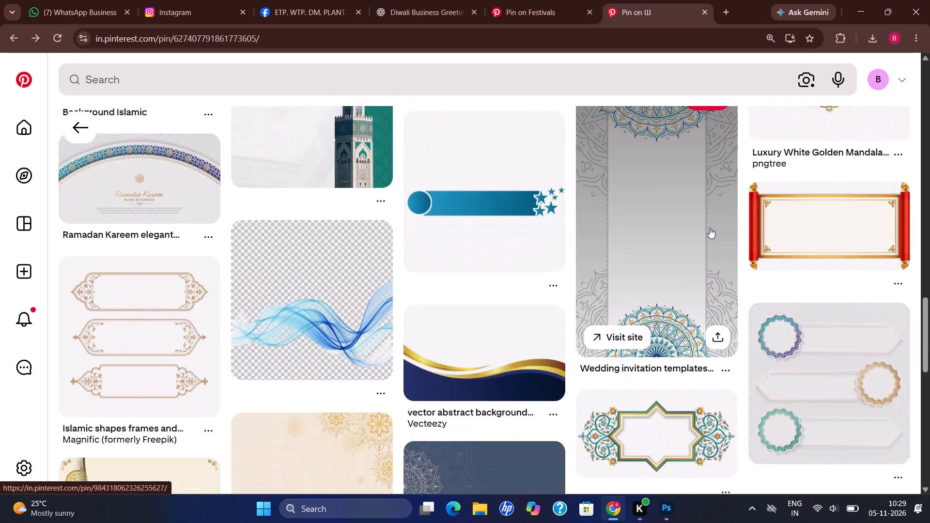
scroll(710, 228, down, 11)
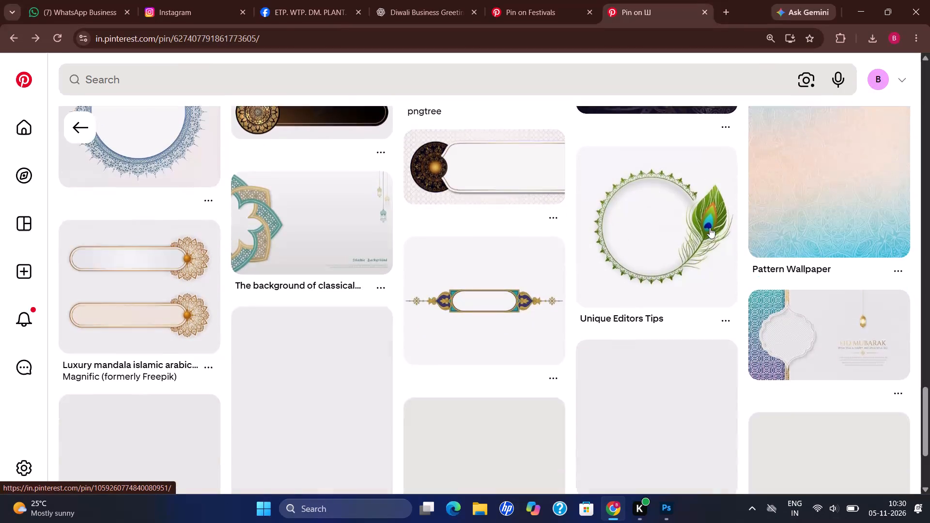
scroll(710, 228, down, 5)
scroll(710, 228, up, 6)
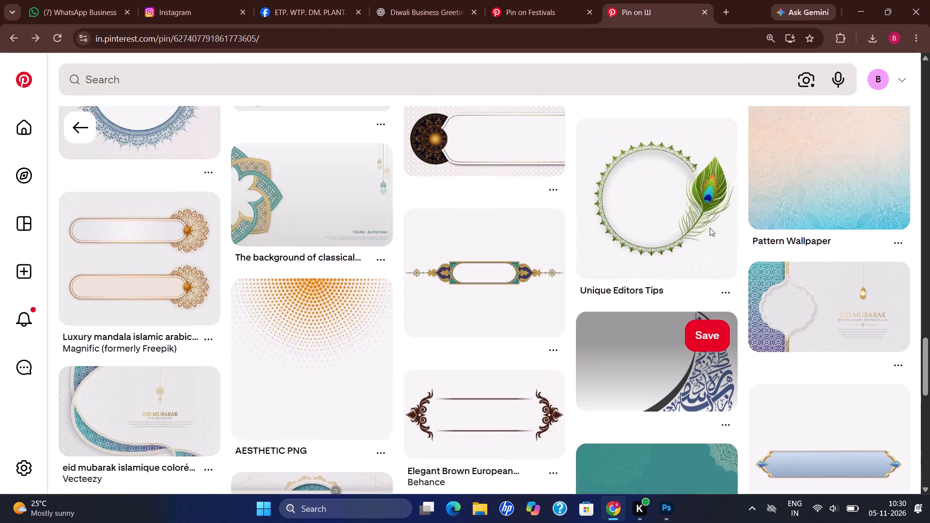
scroll(710, 228, up, 11)
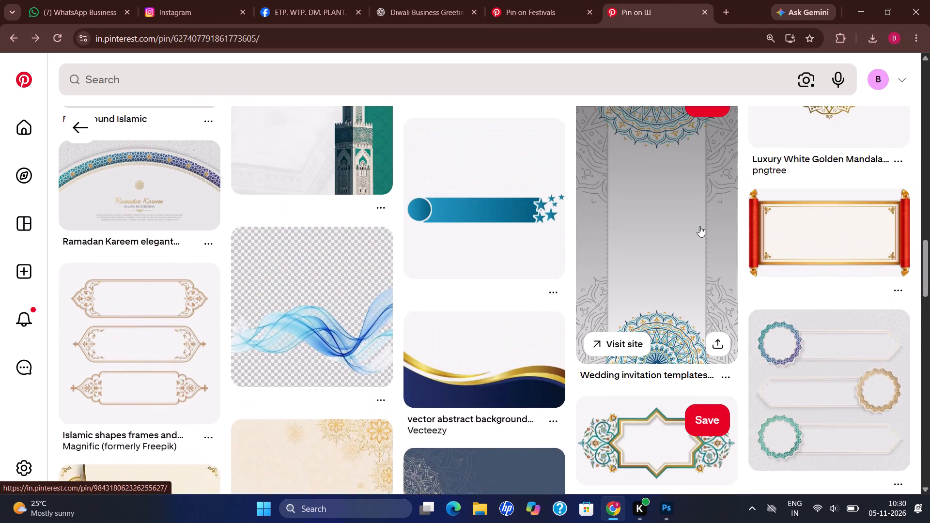
scroll(699, 226, up, 1)
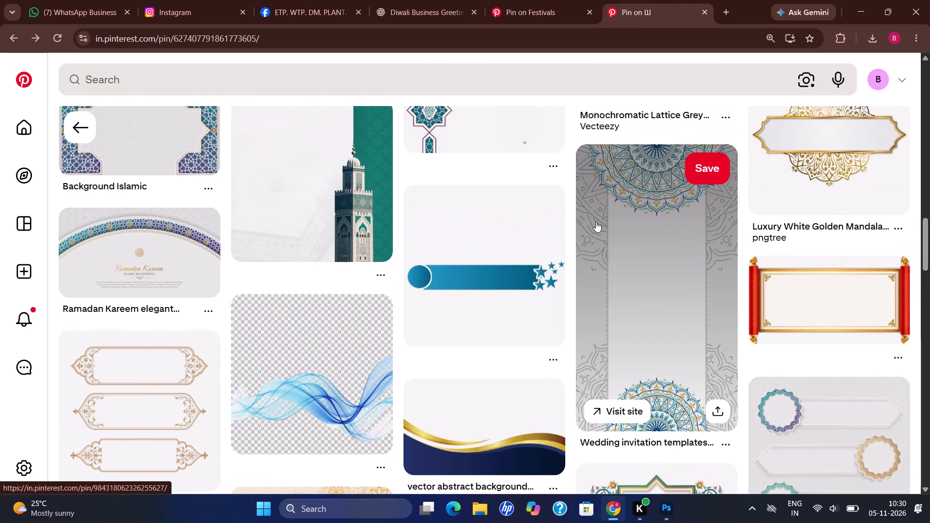
Open the wedding invitation templates pin with blue mandalas and examine its related mandala backgrounds and frames.
click(665, 262)
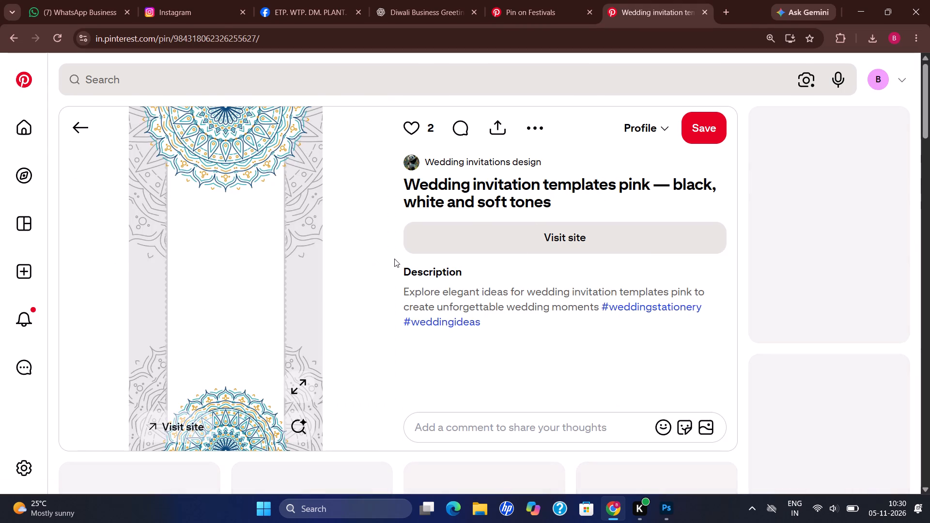
scroll(736, 245, down, 4)
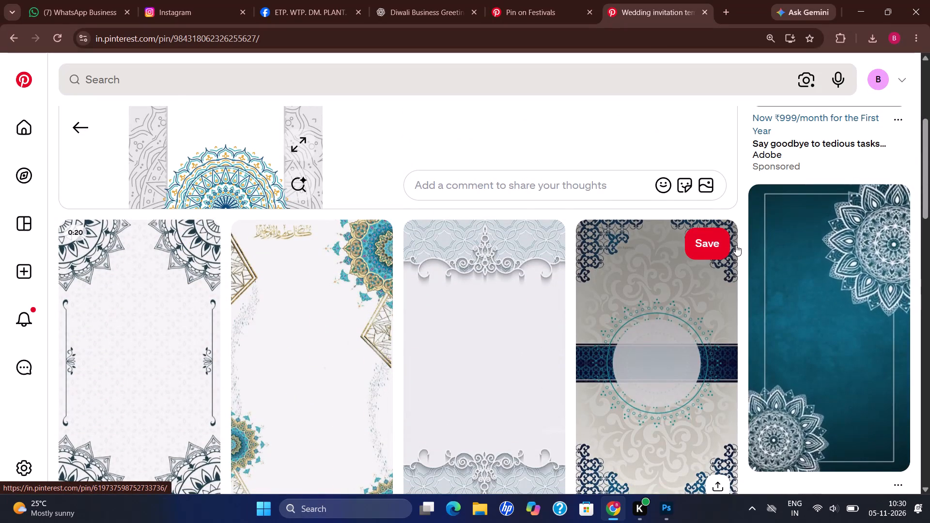
scroll(736, 245, down, 5)
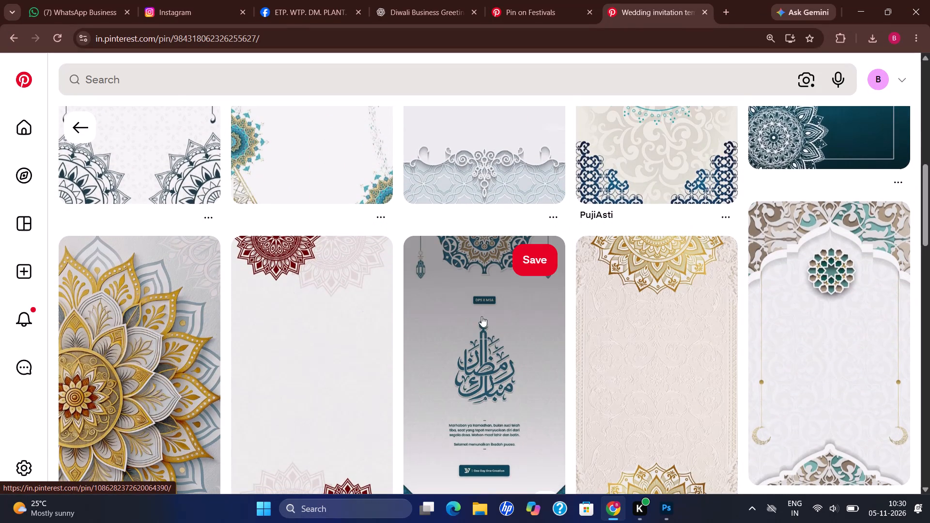
scroll(500, 316, down, 7)
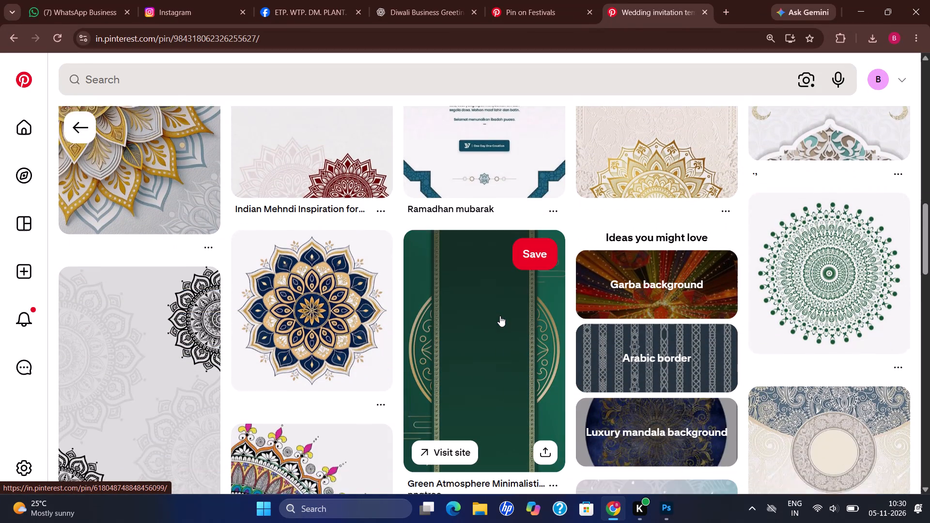
scroll(500, 316, down, 5)
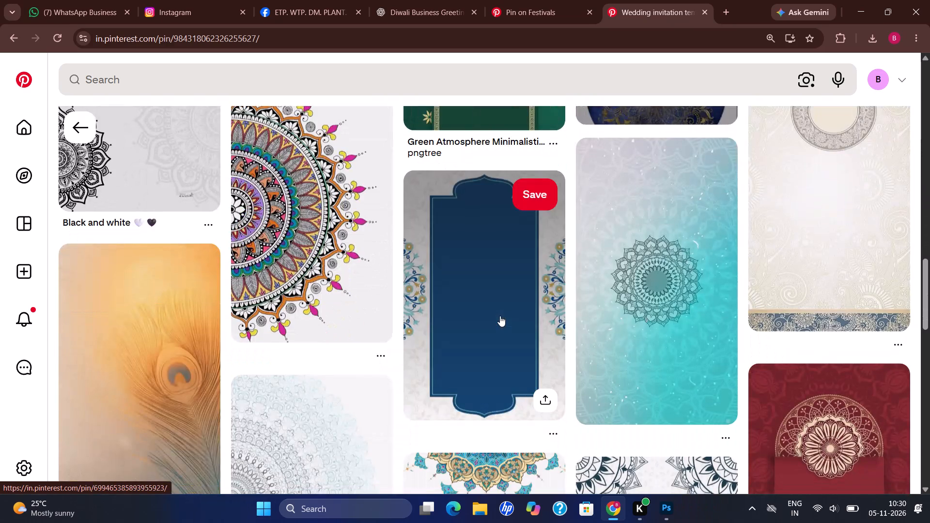
scroll(500, 316, down, 7)
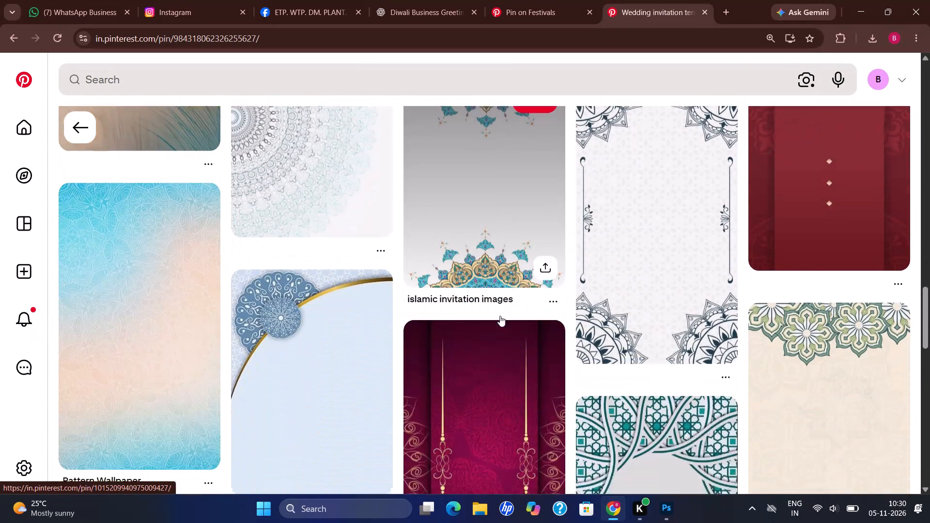
scroll(497, 309, down, 9)
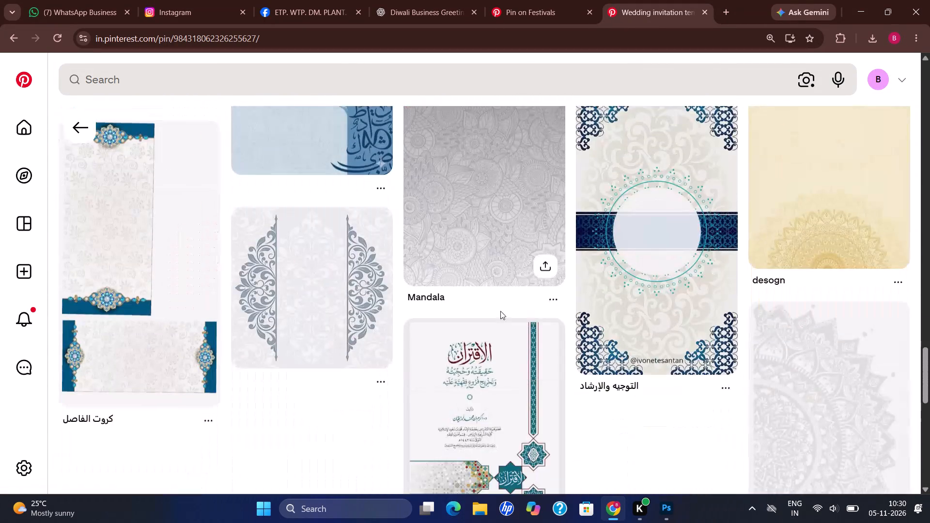
scroll(500, 311, down, 4)
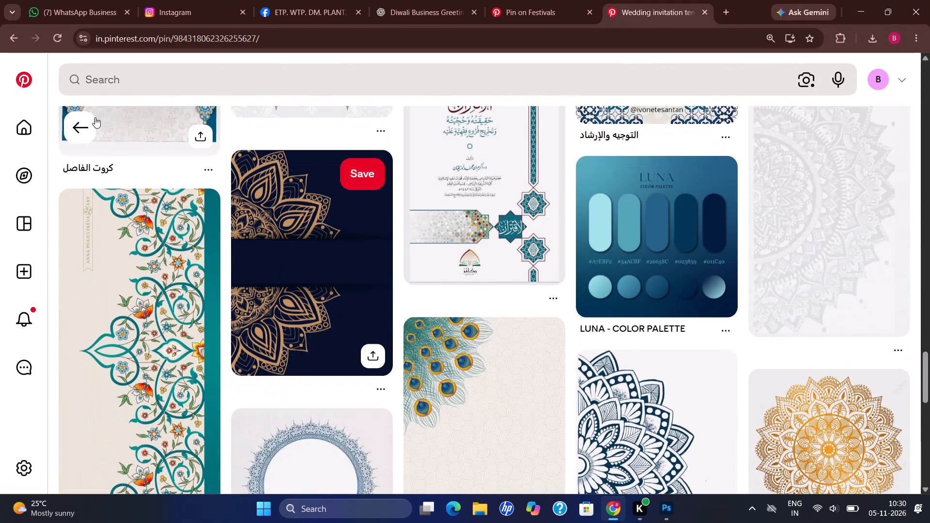
Go back to the teal half-round banner pin and bring its main image into view.
click(13, 40)
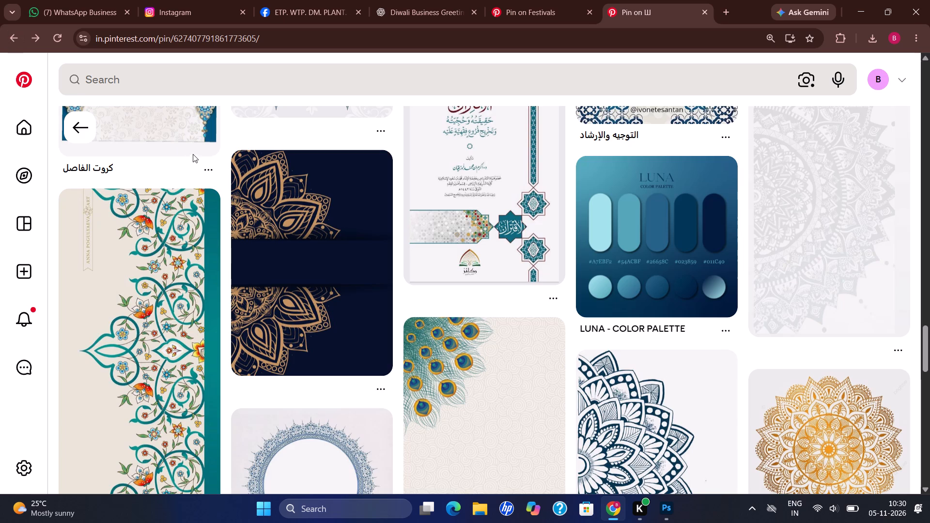
scroll(205, 169, down, 7)
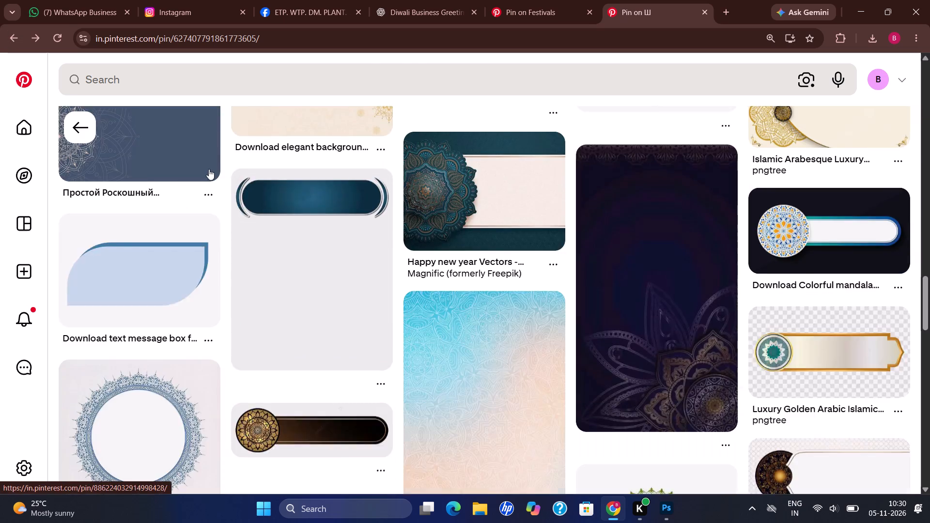
scroll(209, 169, up, 19)
scroll(201, 146, up, 6)
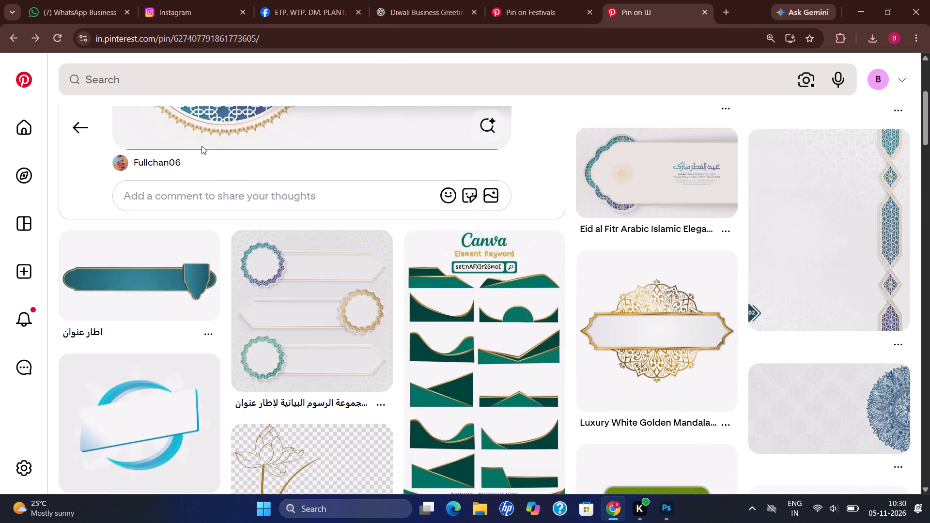
scroll(201, 146, up, 11)
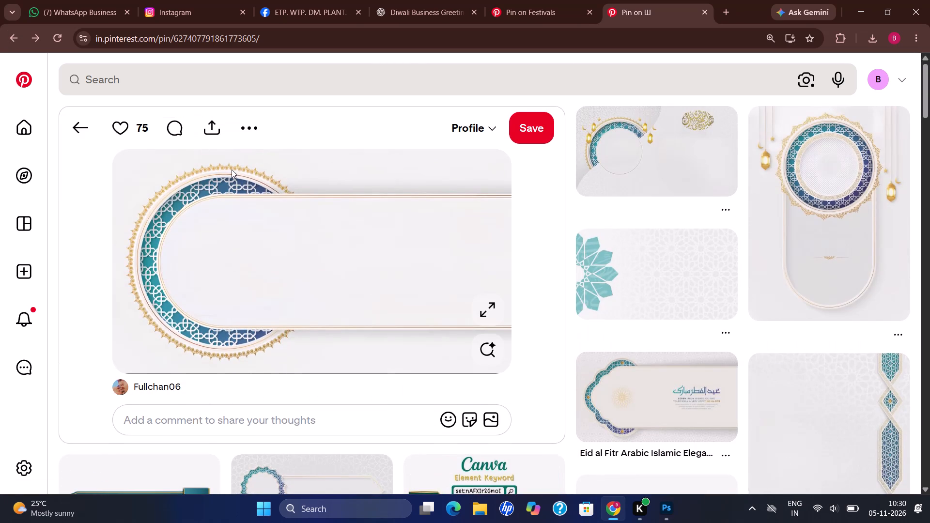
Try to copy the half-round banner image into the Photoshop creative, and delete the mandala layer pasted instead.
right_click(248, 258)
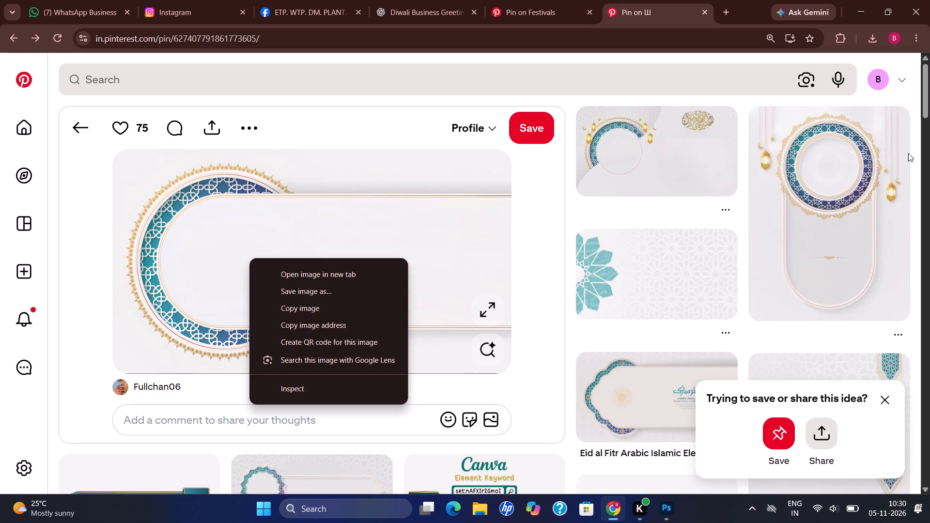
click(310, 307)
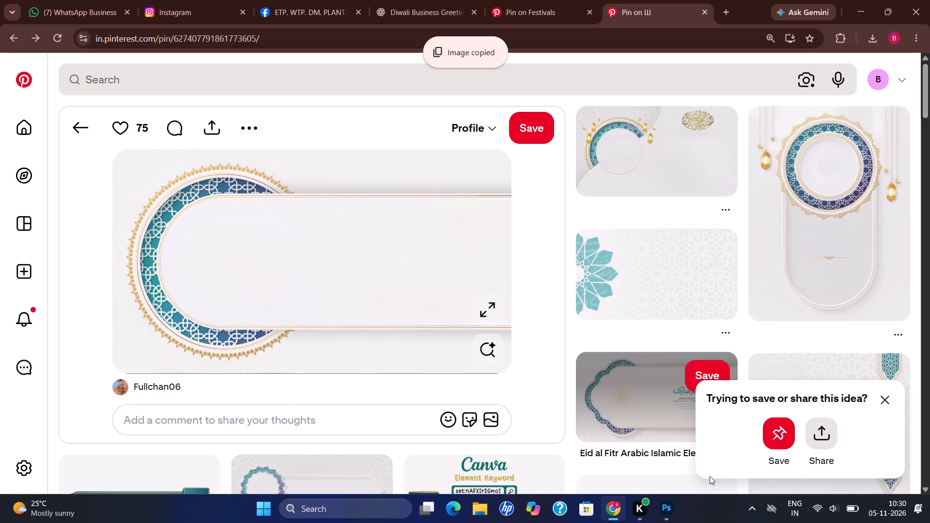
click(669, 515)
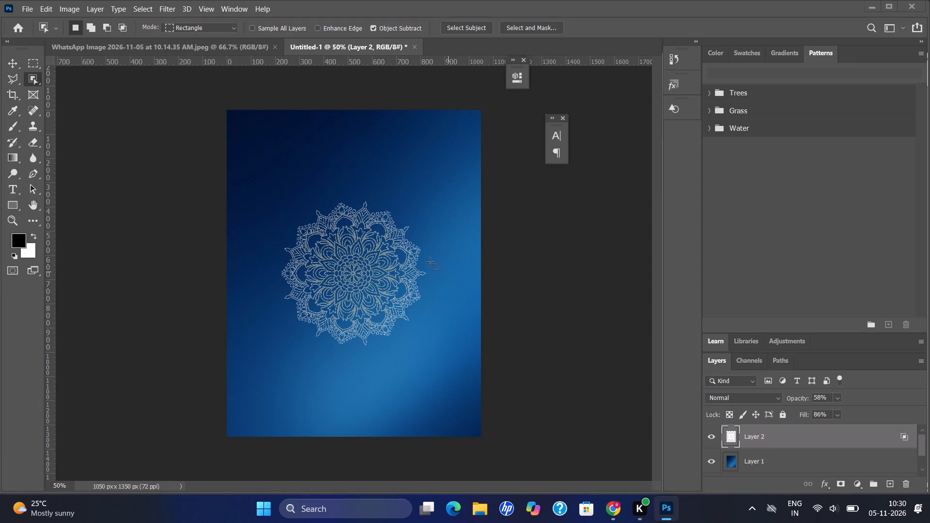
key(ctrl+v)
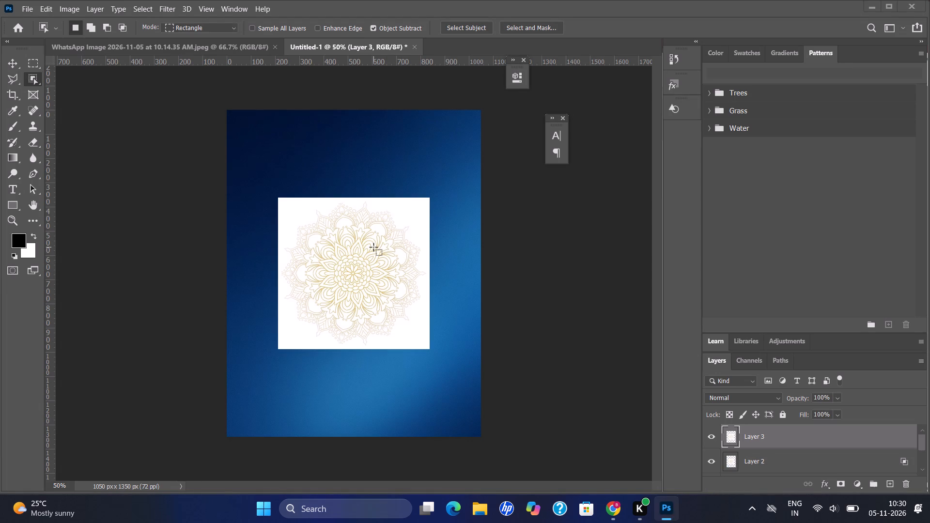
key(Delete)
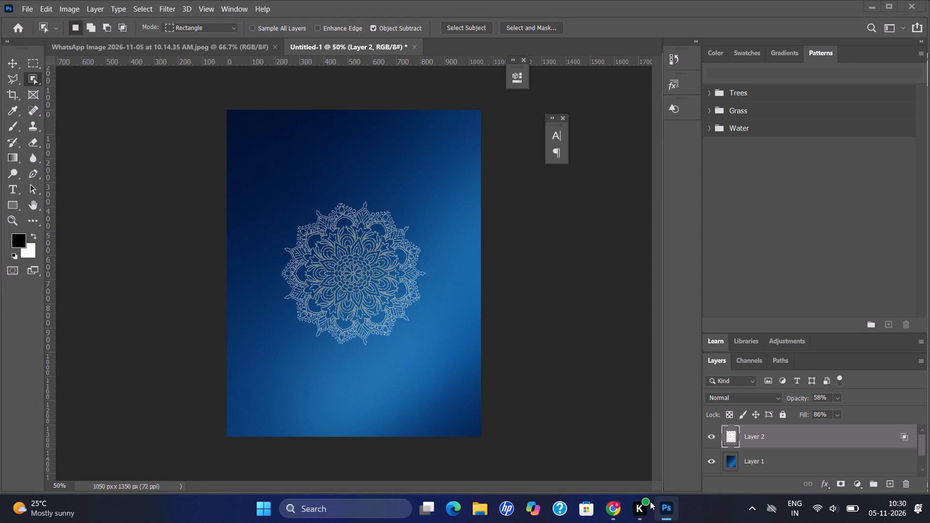
Copy the teal half-round banner image from its Pinterest pin again and paste it into the Photoshop creative.
click(612, 504)
click(267, 238)
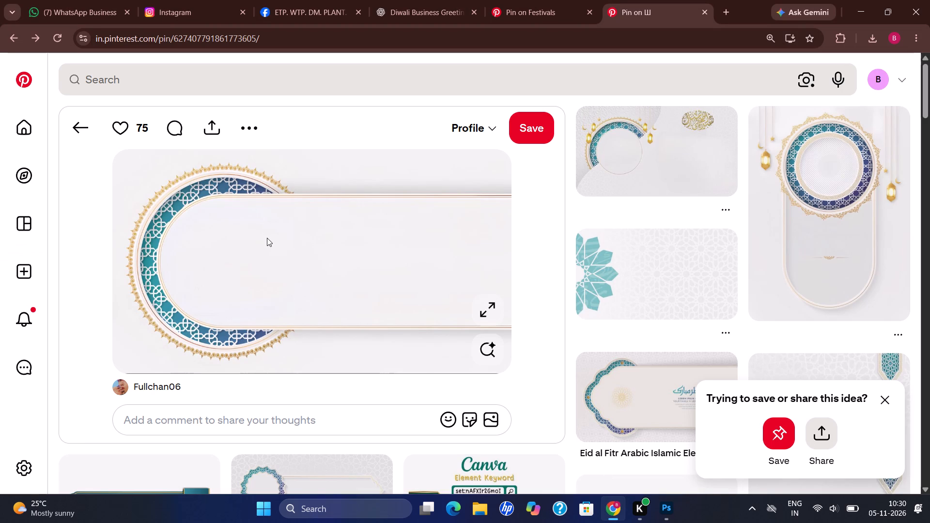
right_click(267, 238)
click(310, 282)
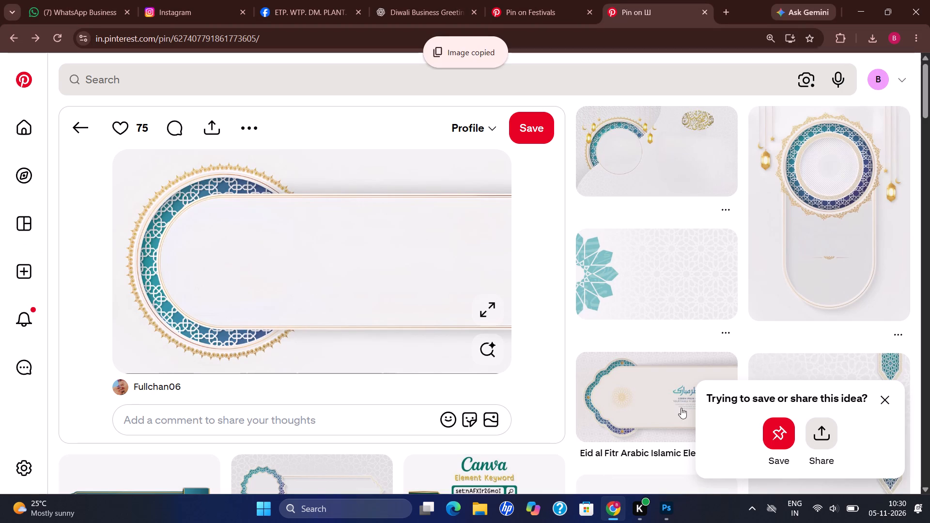
click(663, 510)
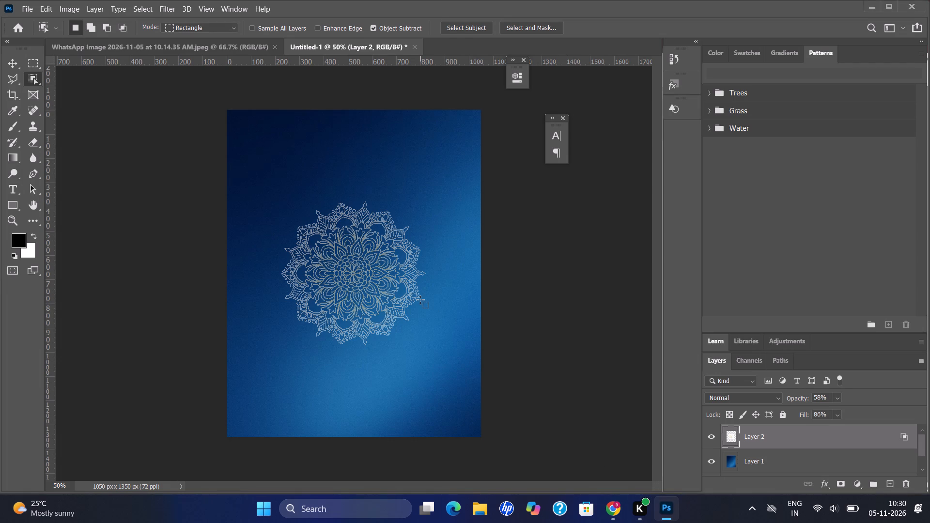
key(ctrl+v)
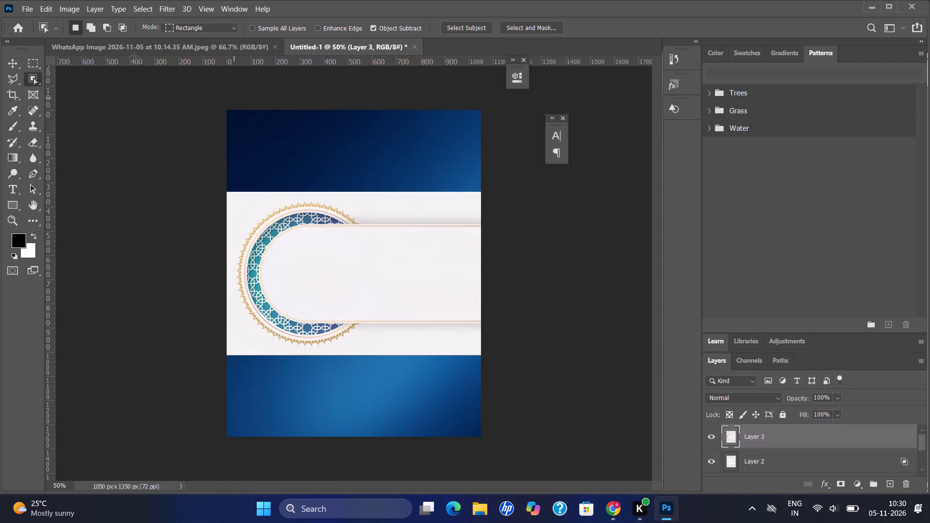
Rotate the pasted banner about -90° so that its rounded, patterned end faces the bottom of the canvas.
click(15, 66)
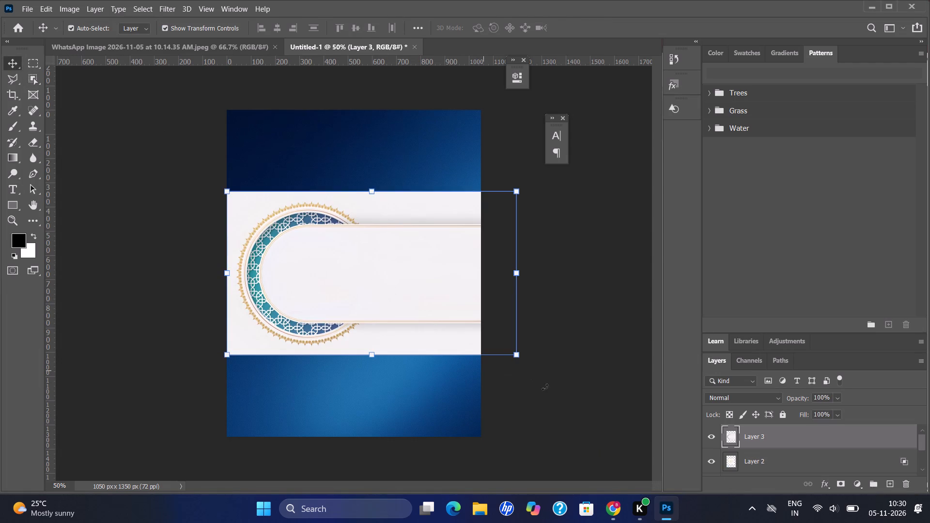
drag(529, 359, 531, 350)
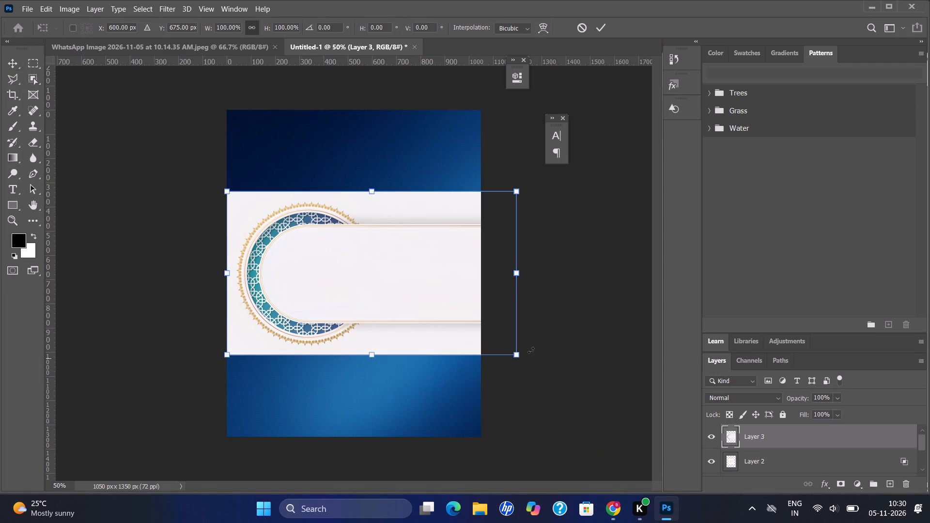
drag(531, 350, 444, 139)
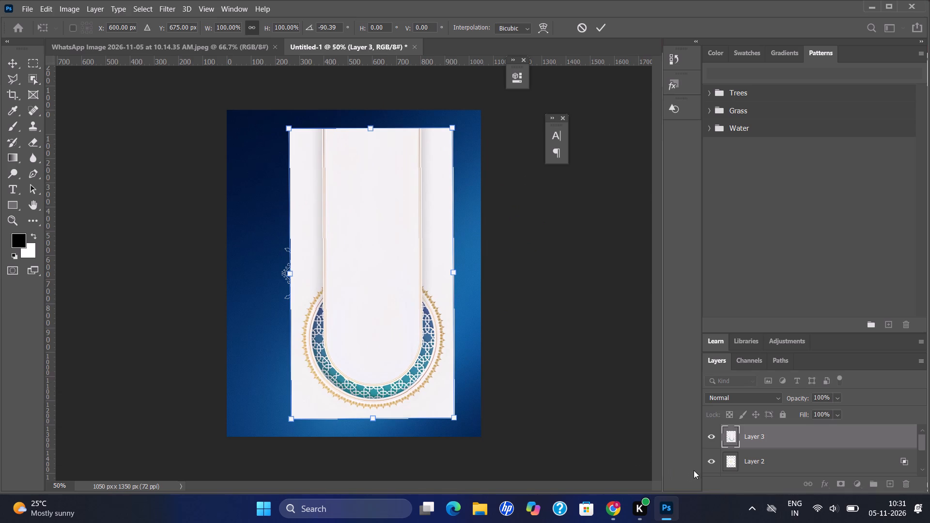
Apply the banner's rotation and hide the mandala on Layer 2.
click(719, 465)
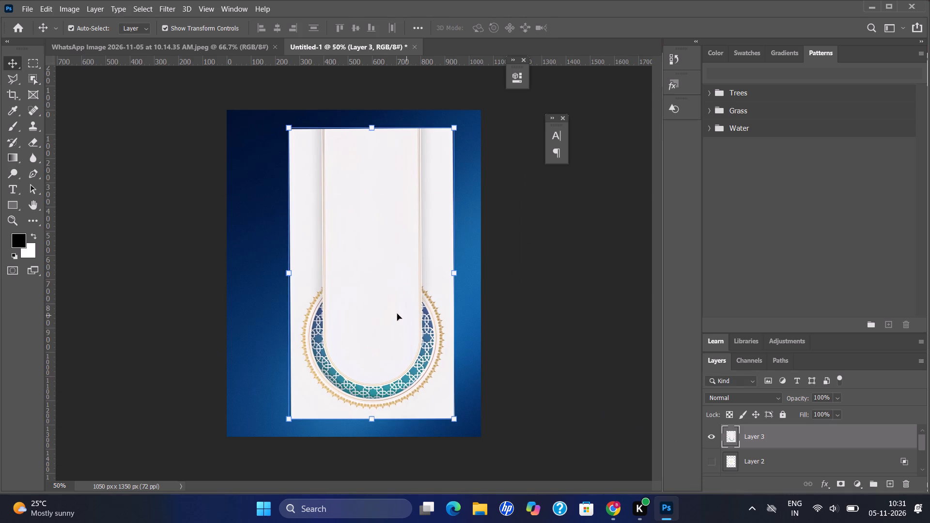
Move the rotated banner up so that its straight end meets the canvas's top edge, roughly centred horizontally.
drag(400, 314, 389, 290)
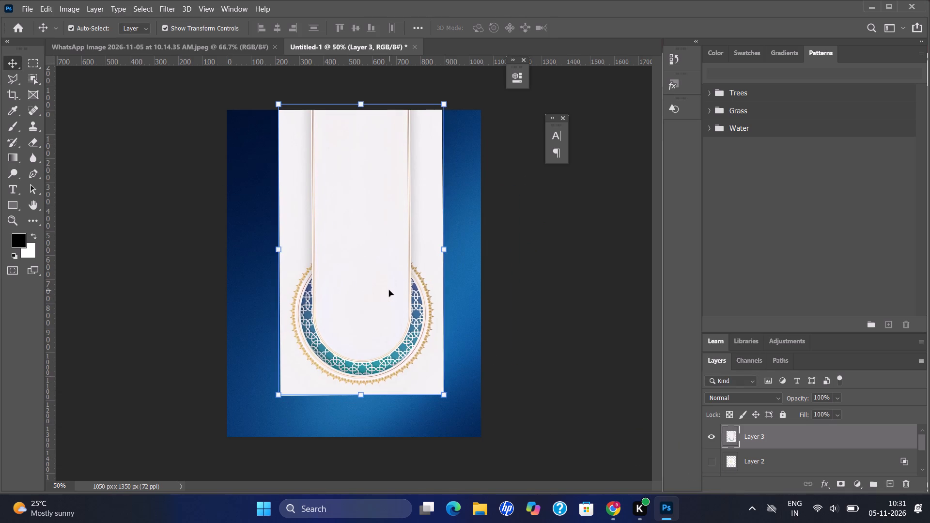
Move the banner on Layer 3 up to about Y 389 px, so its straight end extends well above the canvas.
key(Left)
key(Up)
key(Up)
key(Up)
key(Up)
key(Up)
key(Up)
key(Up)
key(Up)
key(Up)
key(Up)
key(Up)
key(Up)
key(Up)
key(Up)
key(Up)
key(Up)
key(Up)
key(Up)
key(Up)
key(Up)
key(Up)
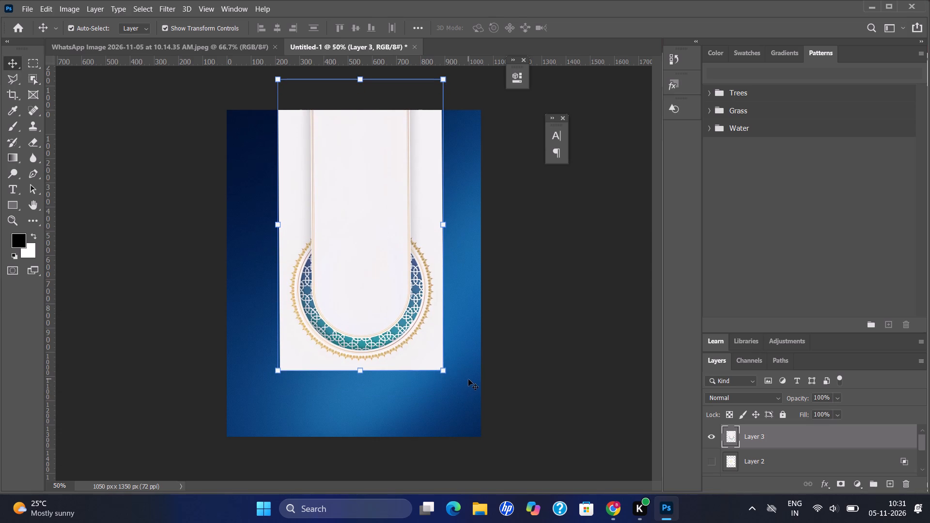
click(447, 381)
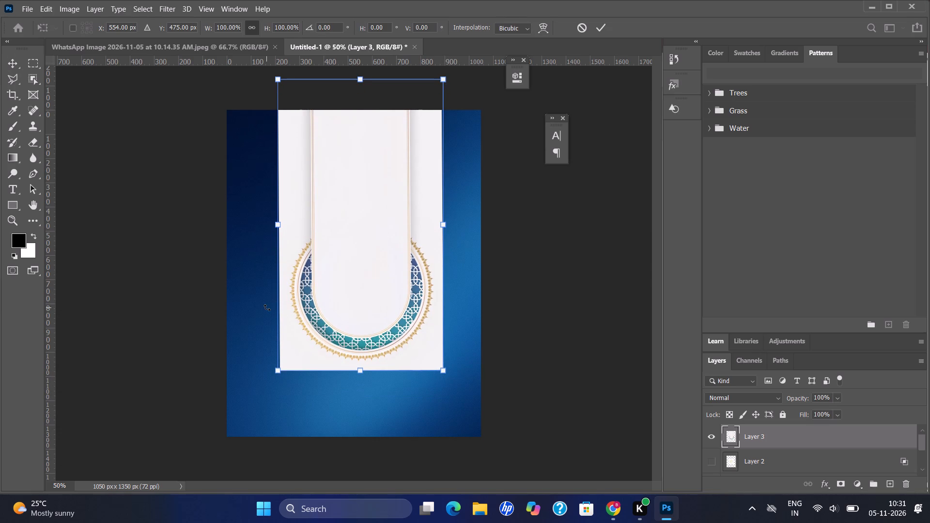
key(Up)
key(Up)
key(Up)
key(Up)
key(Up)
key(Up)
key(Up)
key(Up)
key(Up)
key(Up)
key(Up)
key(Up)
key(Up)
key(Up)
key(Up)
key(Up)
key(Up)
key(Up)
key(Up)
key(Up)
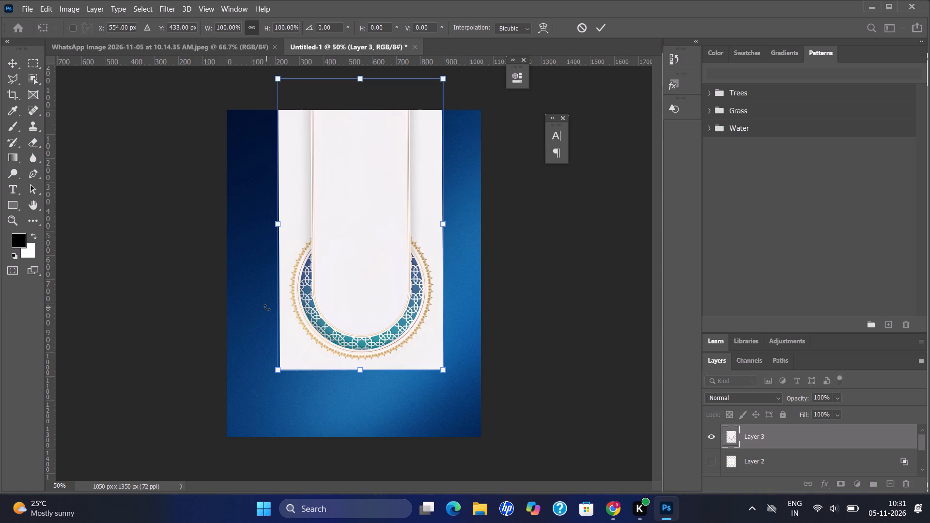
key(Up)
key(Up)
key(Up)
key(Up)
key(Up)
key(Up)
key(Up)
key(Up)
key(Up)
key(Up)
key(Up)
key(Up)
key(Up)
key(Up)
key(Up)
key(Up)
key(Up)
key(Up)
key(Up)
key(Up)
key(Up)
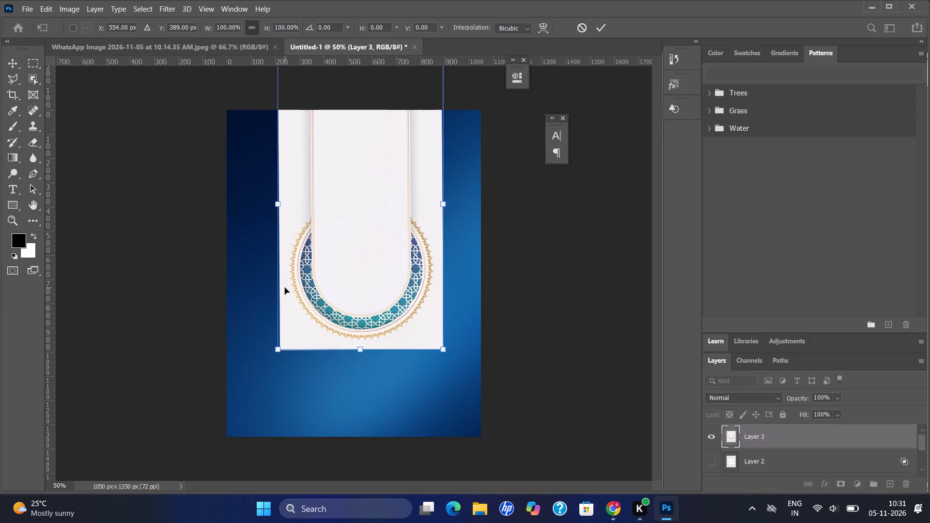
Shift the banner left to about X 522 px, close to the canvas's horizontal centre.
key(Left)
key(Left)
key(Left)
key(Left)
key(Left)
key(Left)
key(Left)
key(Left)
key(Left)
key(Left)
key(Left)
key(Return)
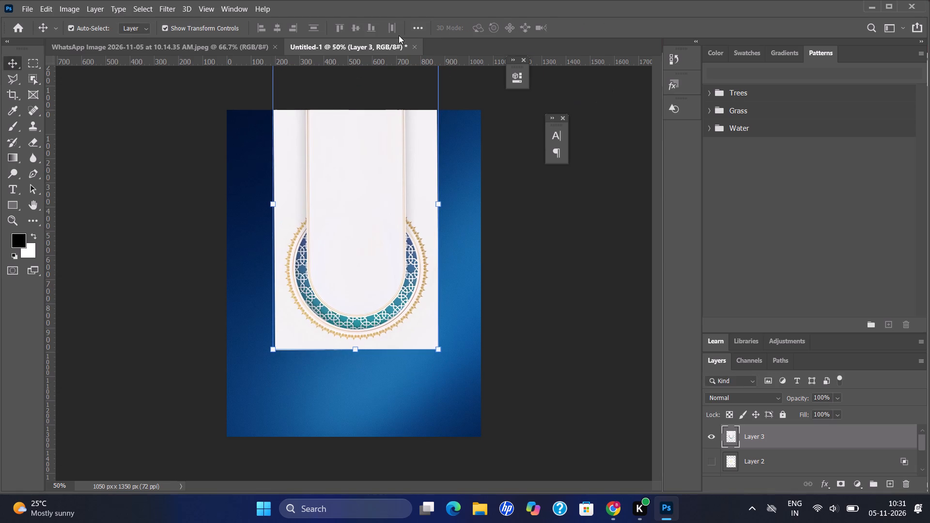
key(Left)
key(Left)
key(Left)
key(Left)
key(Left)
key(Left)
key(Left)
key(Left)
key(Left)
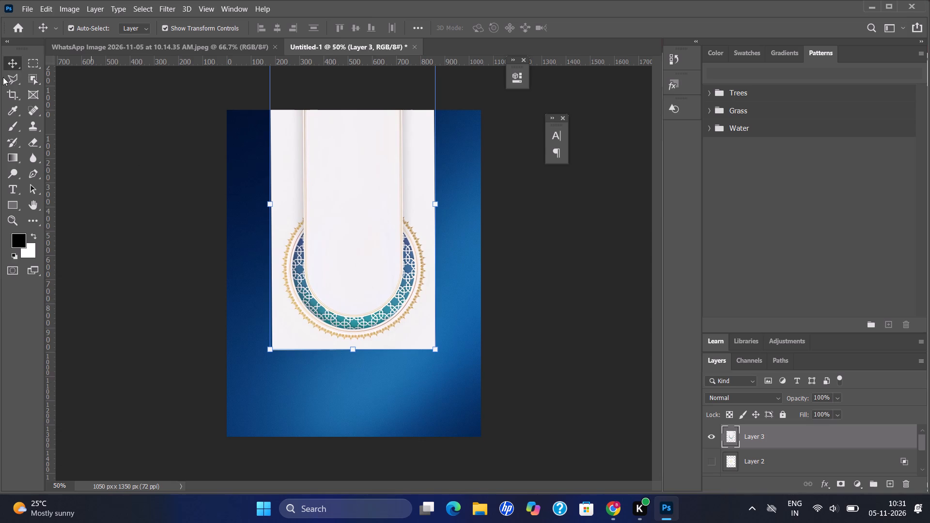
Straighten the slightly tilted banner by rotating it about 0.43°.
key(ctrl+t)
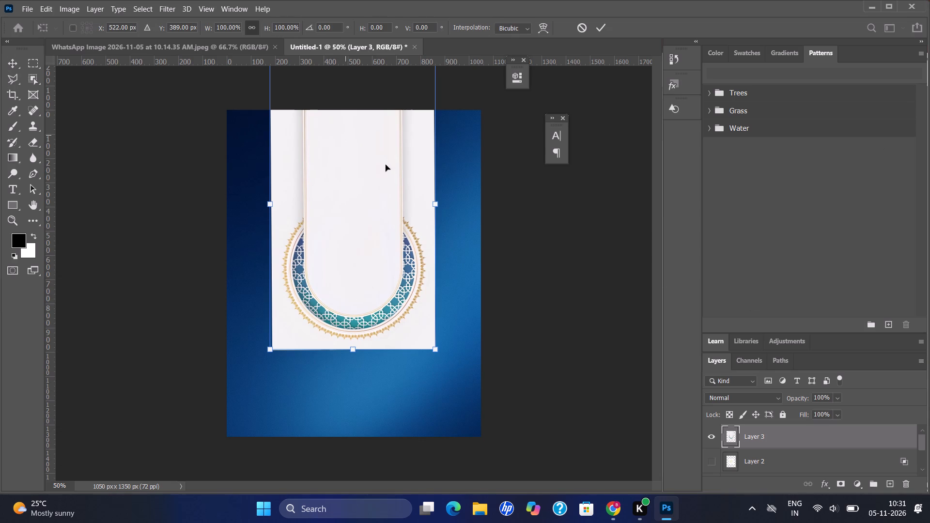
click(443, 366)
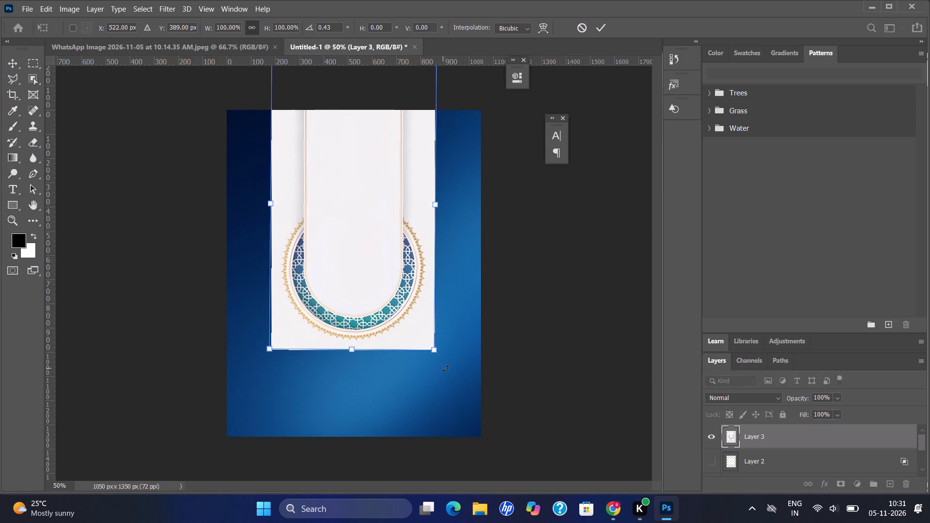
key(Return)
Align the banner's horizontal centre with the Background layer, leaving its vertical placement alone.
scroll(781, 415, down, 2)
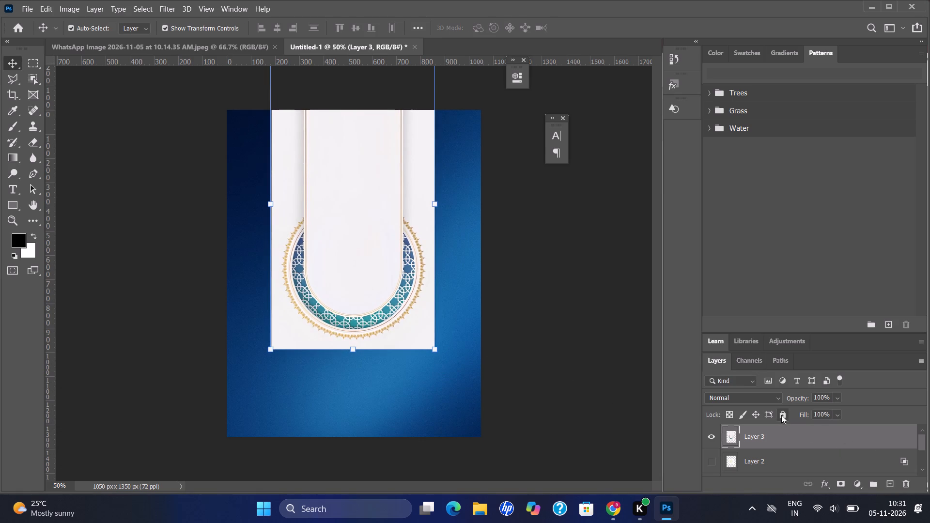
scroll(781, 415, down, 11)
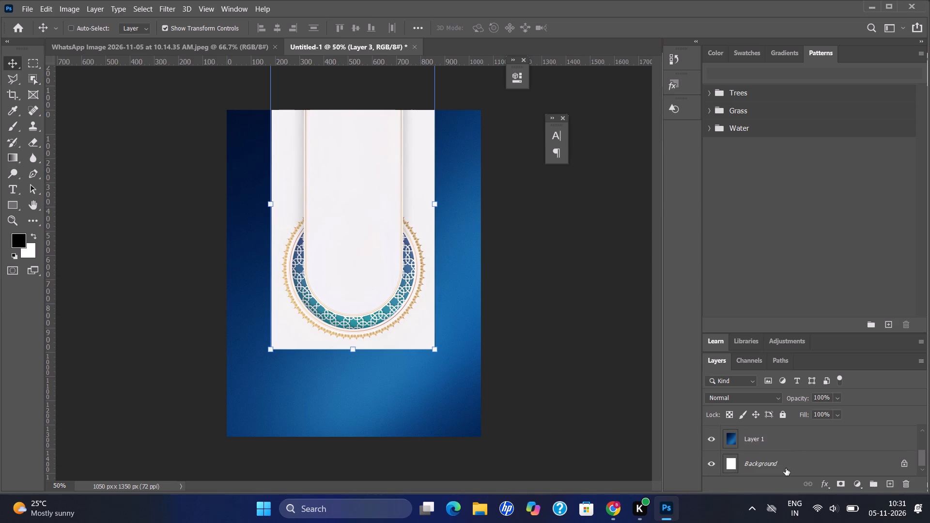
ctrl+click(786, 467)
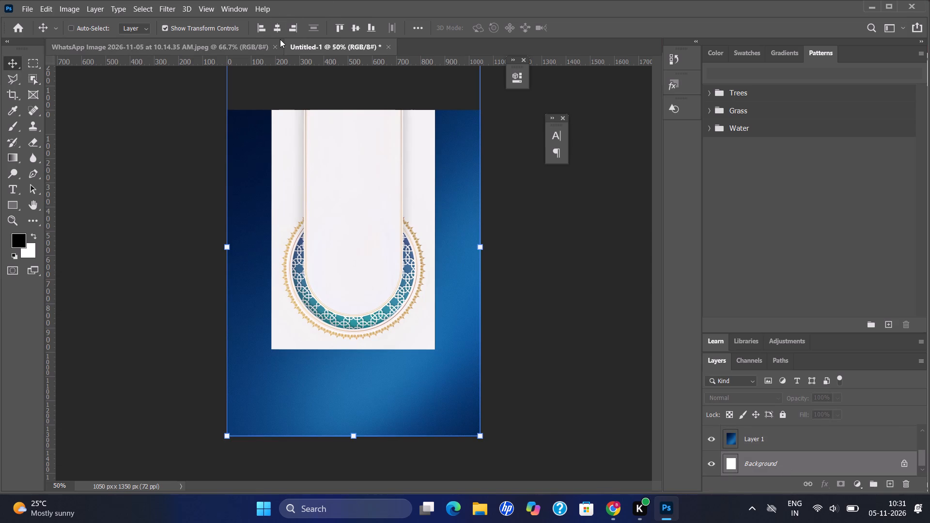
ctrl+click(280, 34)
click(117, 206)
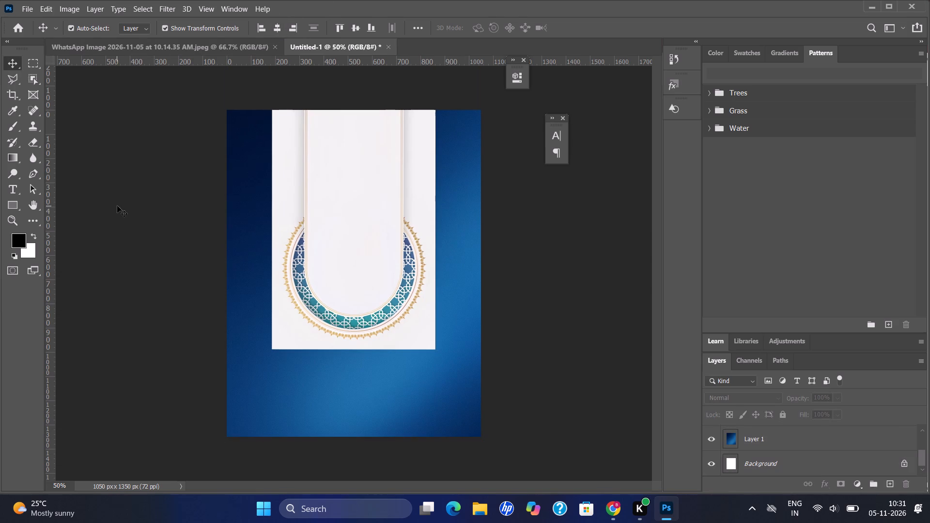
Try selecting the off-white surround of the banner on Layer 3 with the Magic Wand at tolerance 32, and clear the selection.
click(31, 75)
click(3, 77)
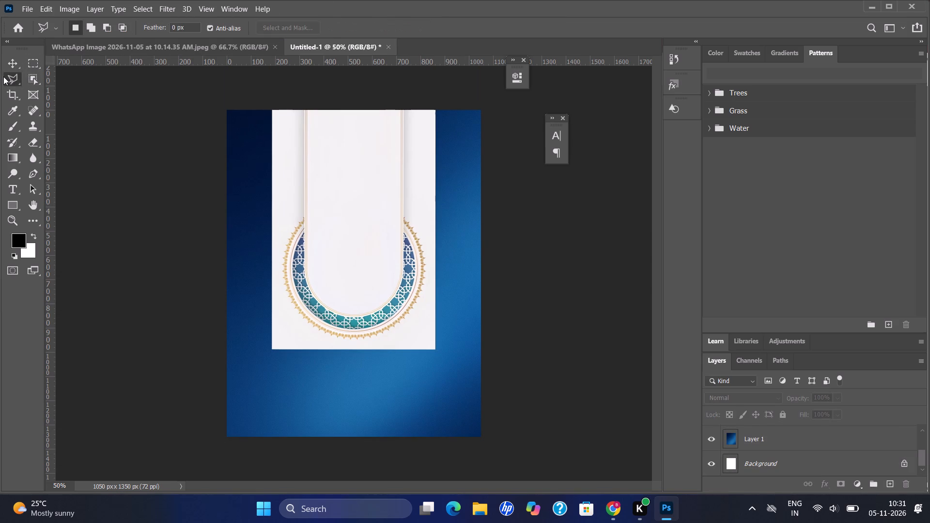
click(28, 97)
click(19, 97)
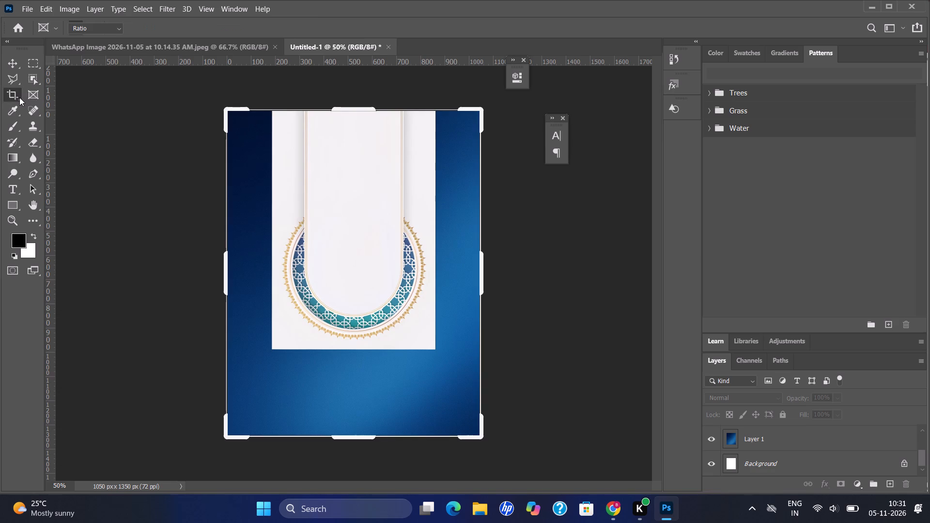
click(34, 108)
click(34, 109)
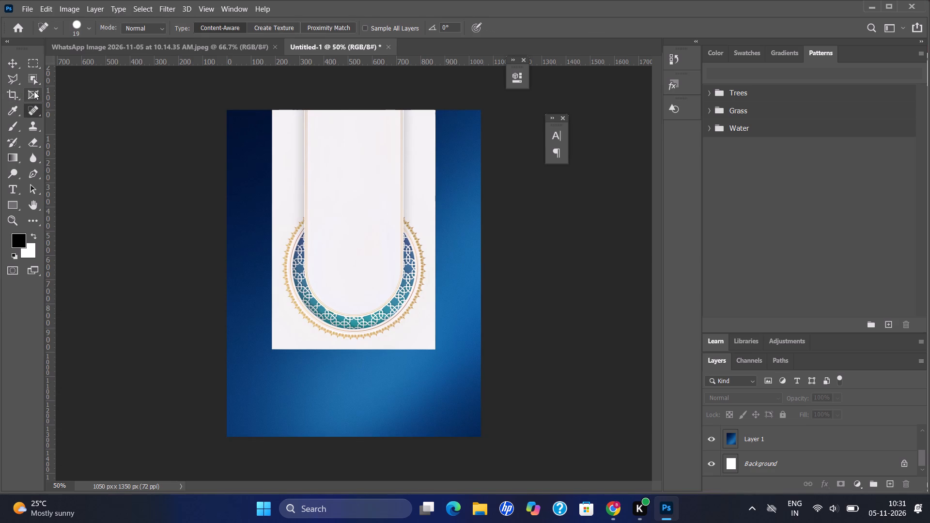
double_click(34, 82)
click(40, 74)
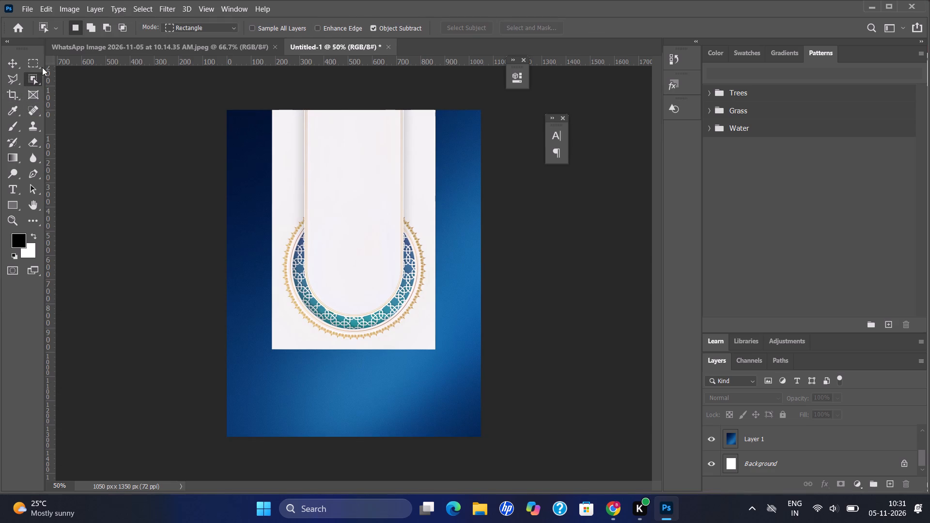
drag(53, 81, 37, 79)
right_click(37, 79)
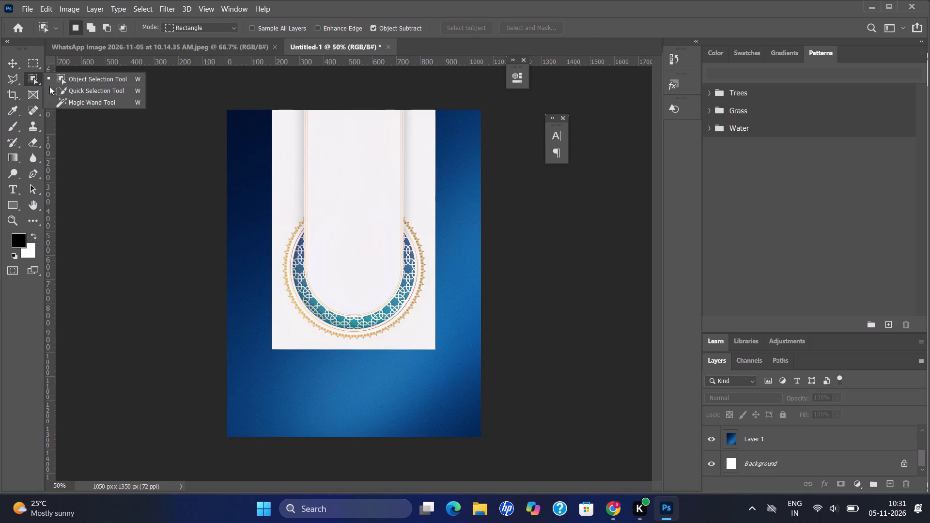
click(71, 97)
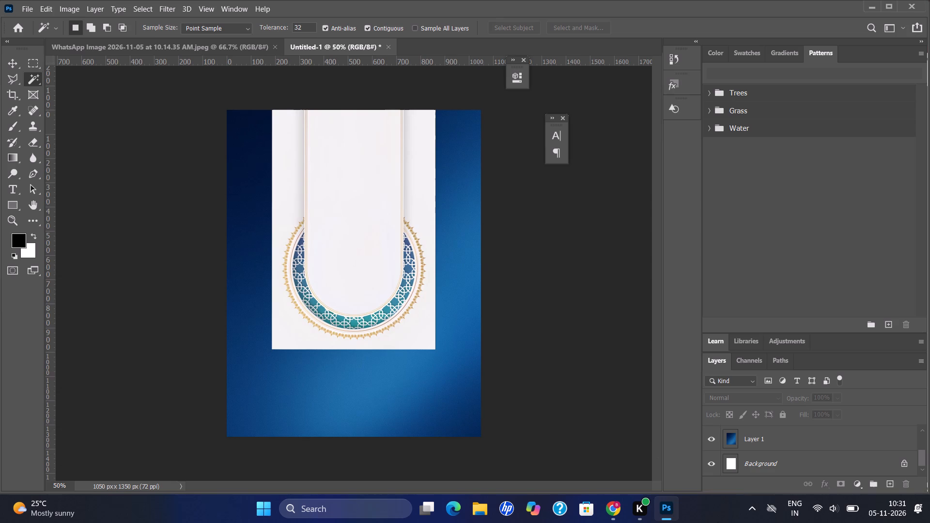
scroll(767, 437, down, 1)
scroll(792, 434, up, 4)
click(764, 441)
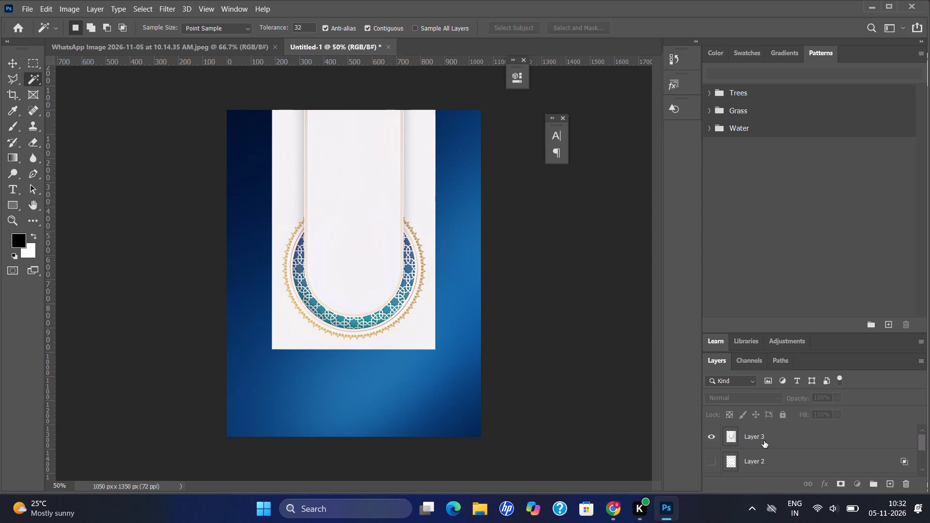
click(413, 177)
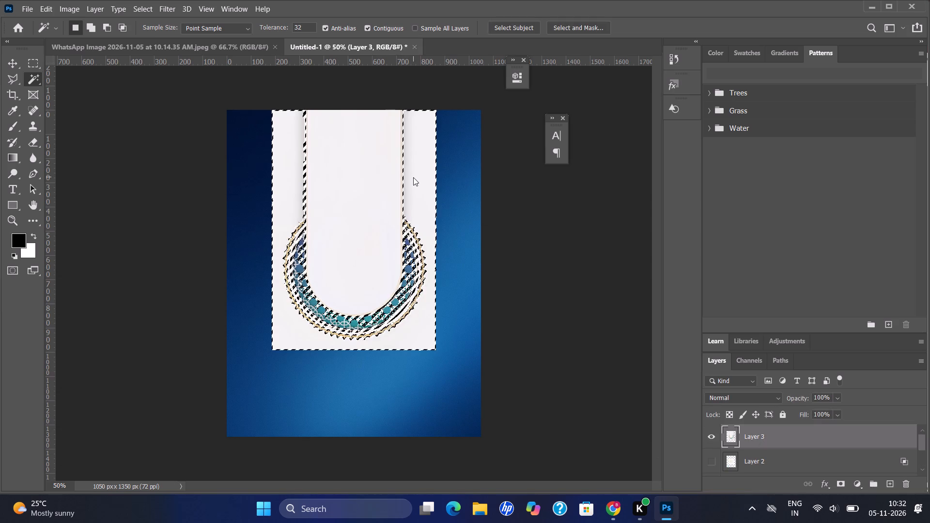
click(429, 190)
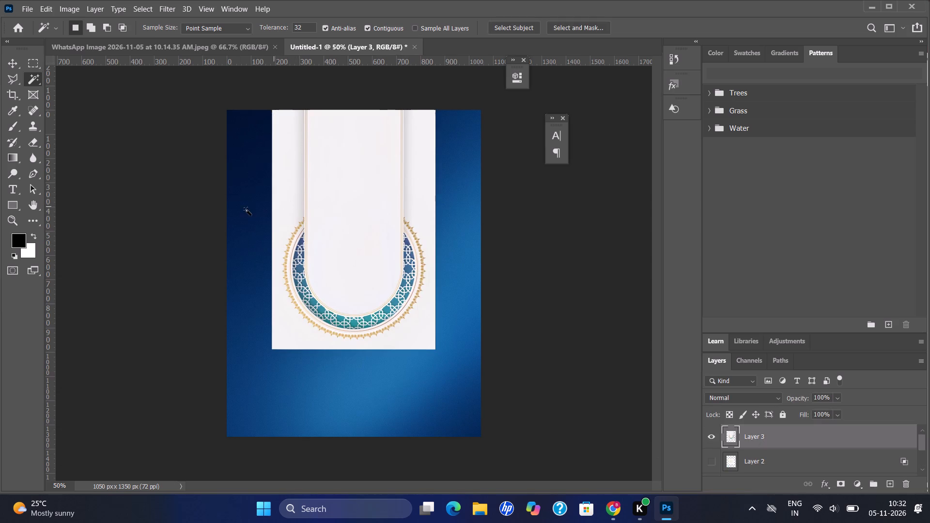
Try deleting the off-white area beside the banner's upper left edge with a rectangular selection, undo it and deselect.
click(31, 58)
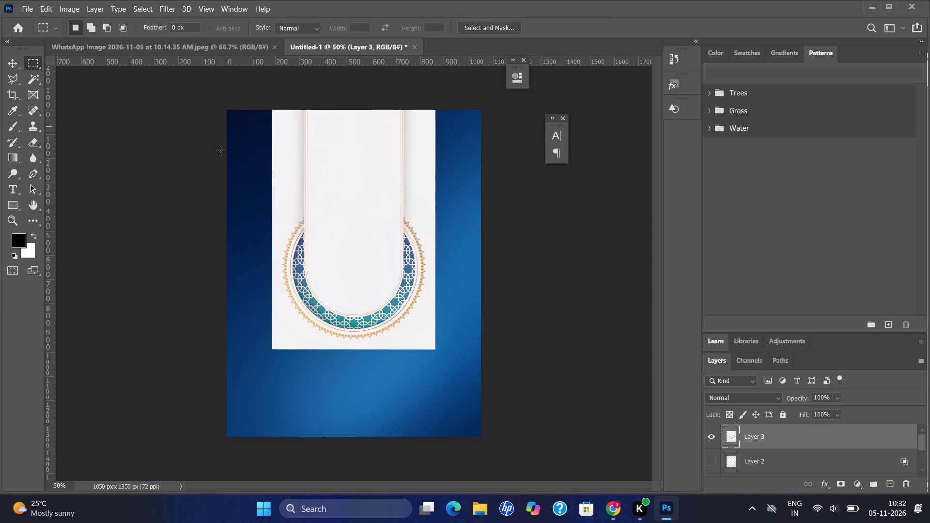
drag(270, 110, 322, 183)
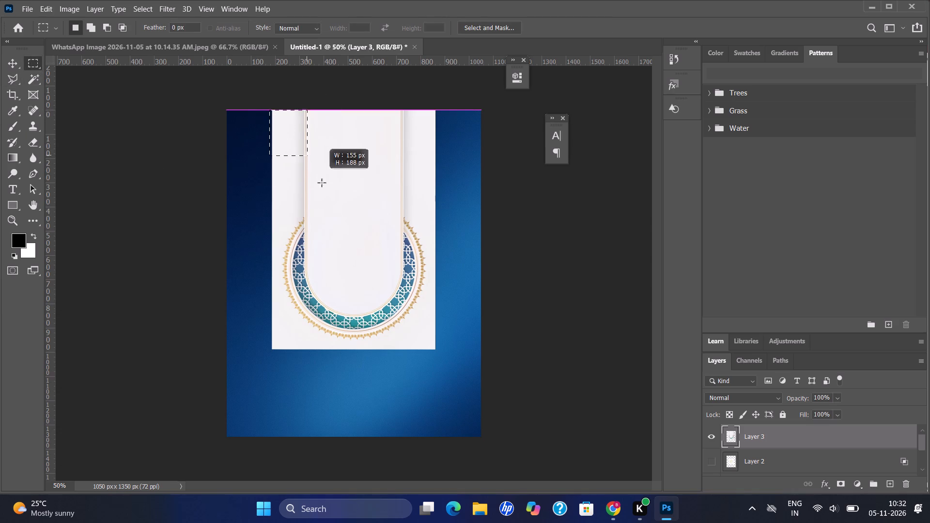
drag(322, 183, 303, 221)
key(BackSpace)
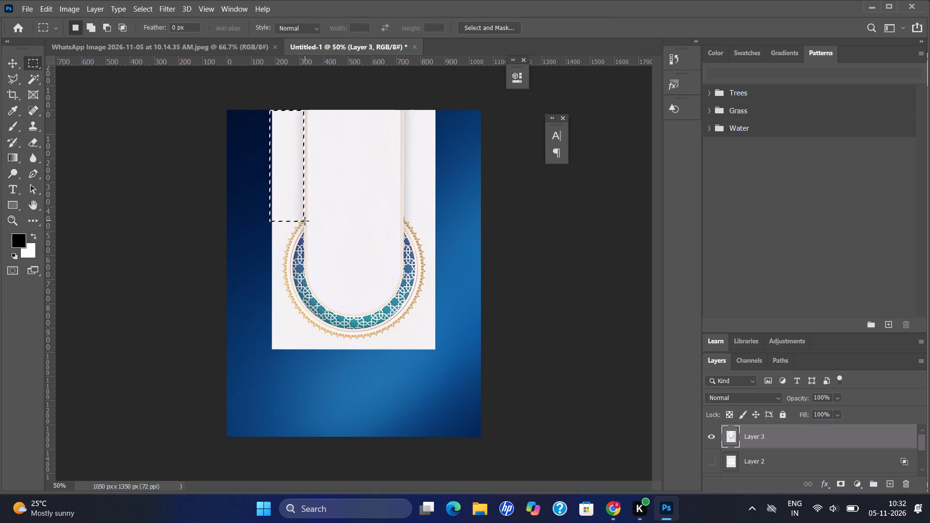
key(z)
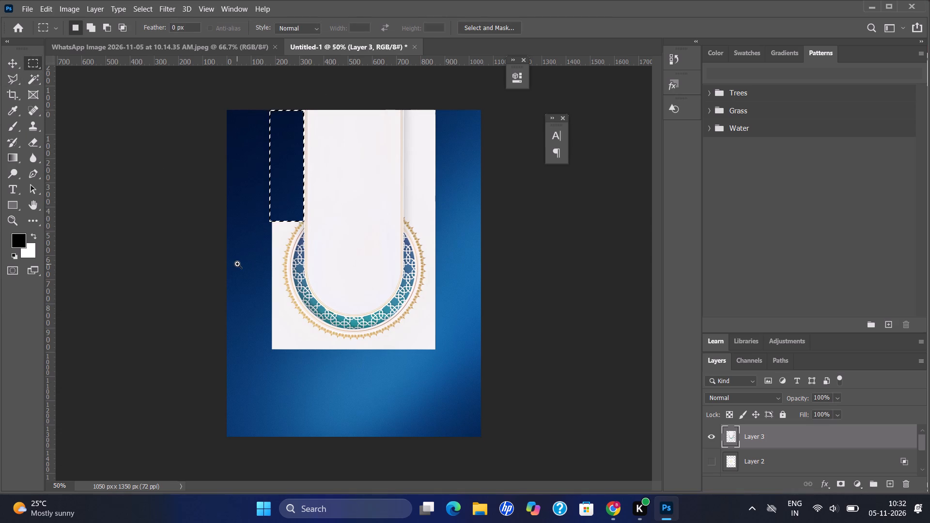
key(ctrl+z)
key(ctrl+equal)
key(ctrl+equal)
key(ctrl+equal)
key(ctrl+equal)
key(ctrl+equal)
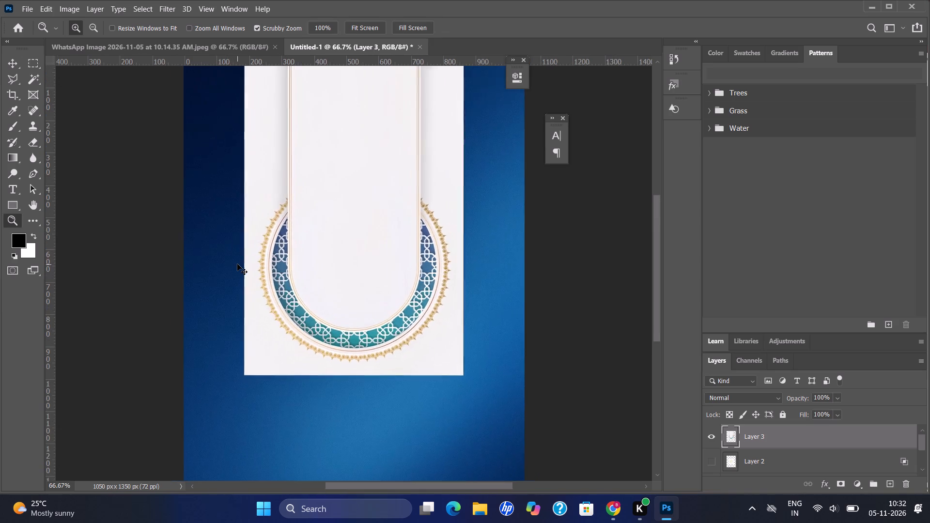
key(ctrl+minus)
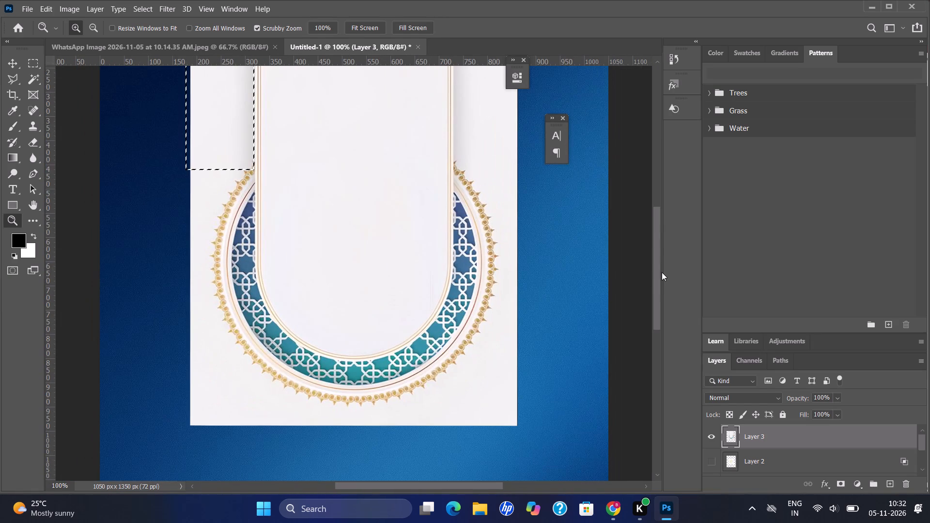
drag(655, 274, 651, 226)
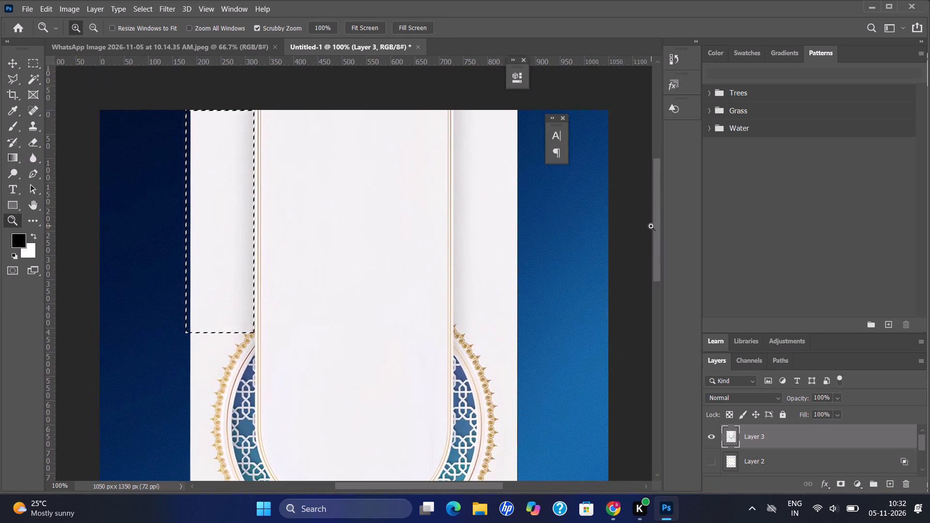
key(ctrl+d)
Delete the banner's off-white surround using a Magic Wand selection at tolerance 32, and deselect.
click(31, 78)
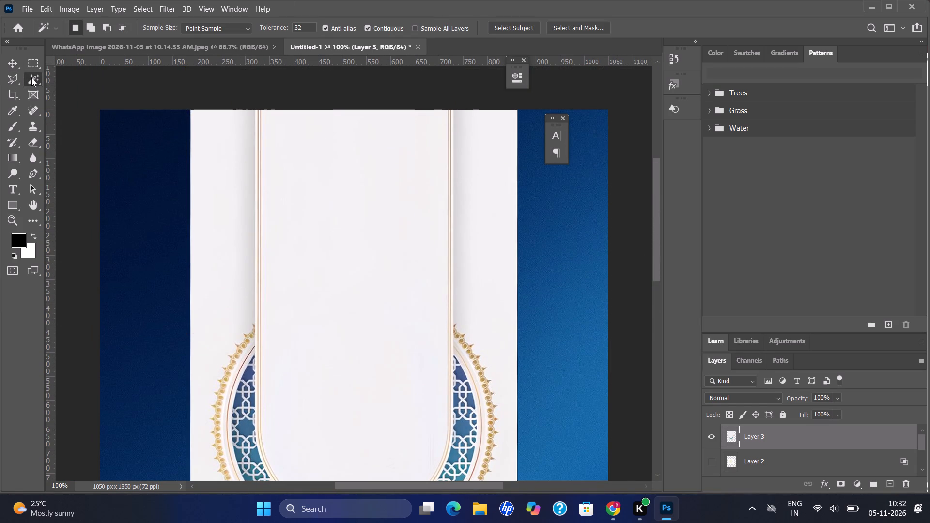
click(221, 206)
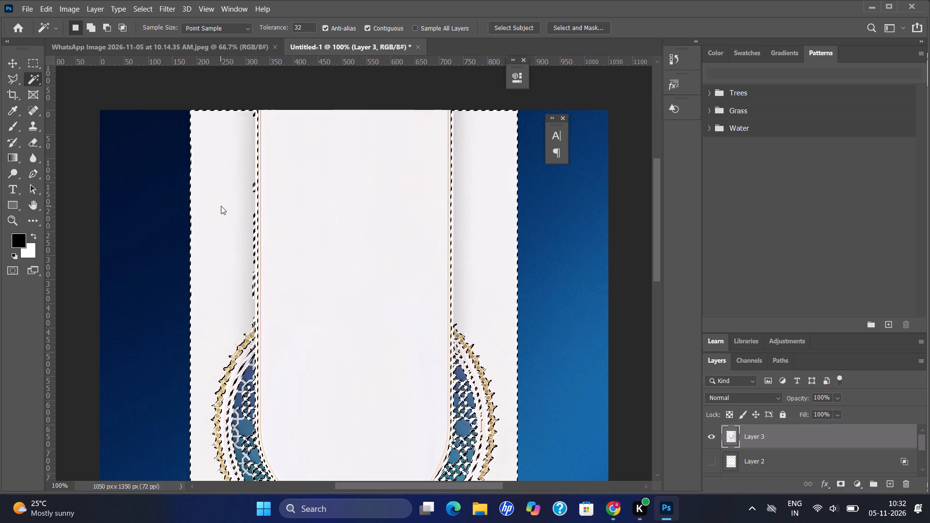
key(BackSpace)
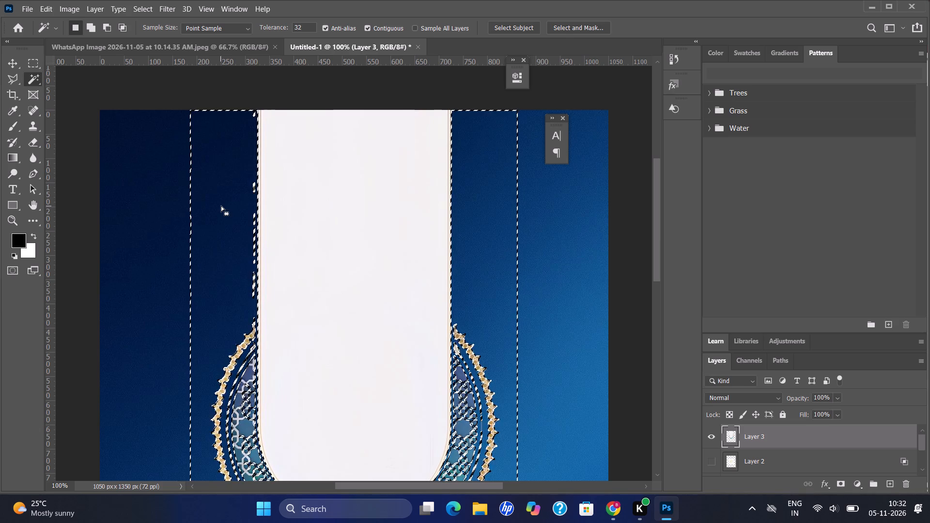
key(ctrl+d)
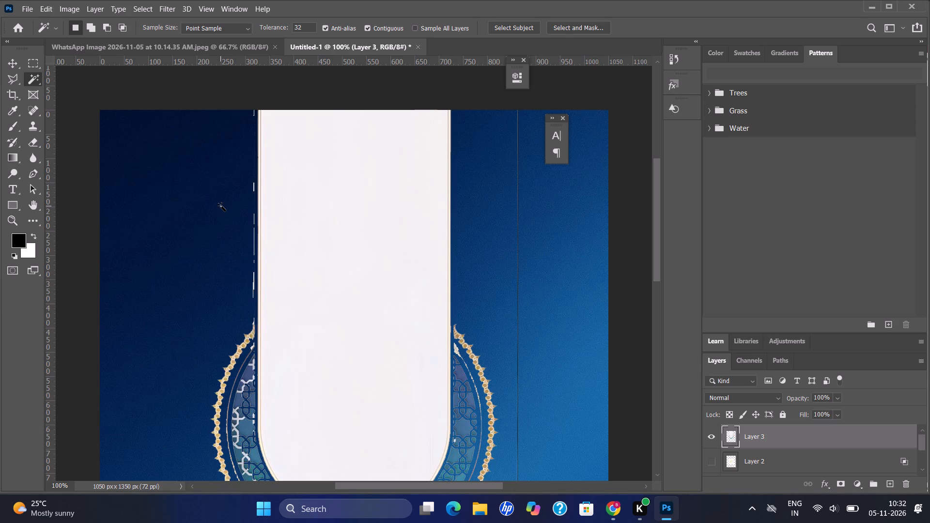
Delete Layer 3 with the half-round banner from the creative.
key(ctrl+minus)
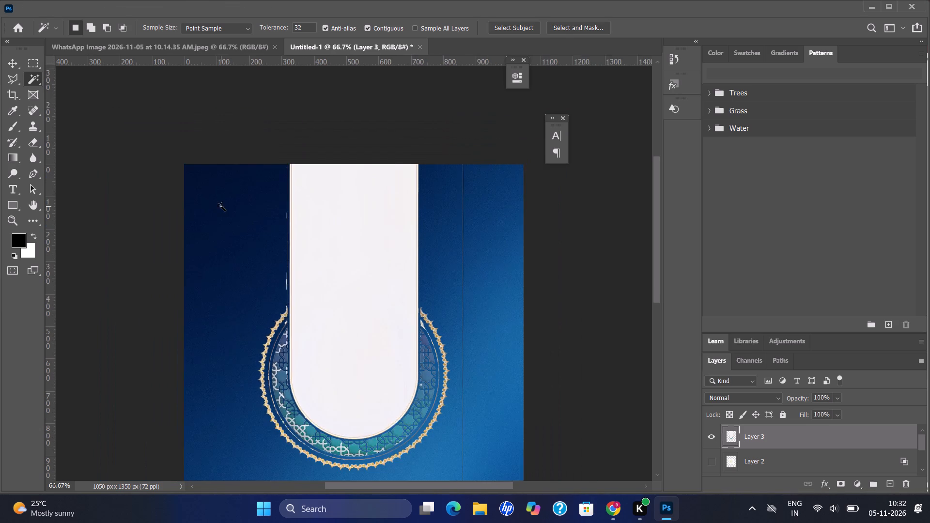
key(ctrl+minus)
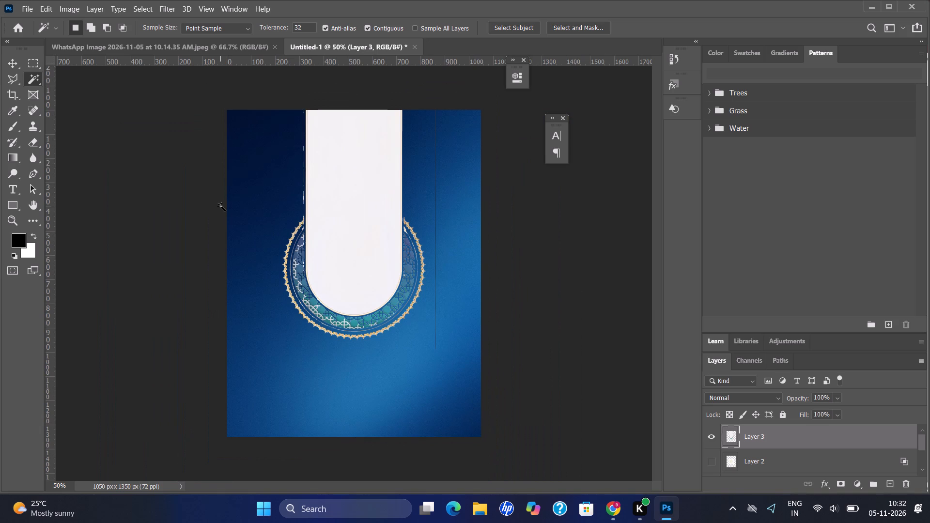
key(BackSpace)
key(backslash)
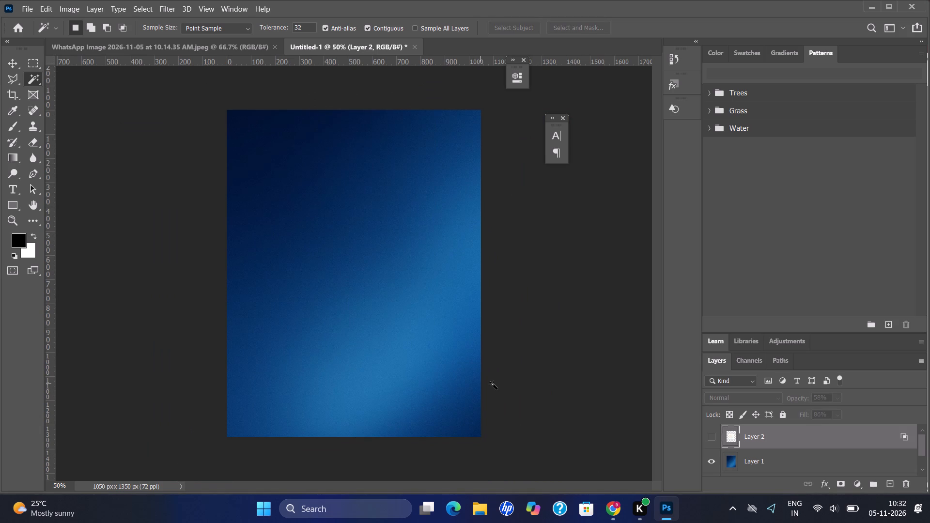
Switch to Pinterest in Chrome and browse the related ornamental frame pins, opening the blue geometric arch with the gold inner border.
click(604, 506)
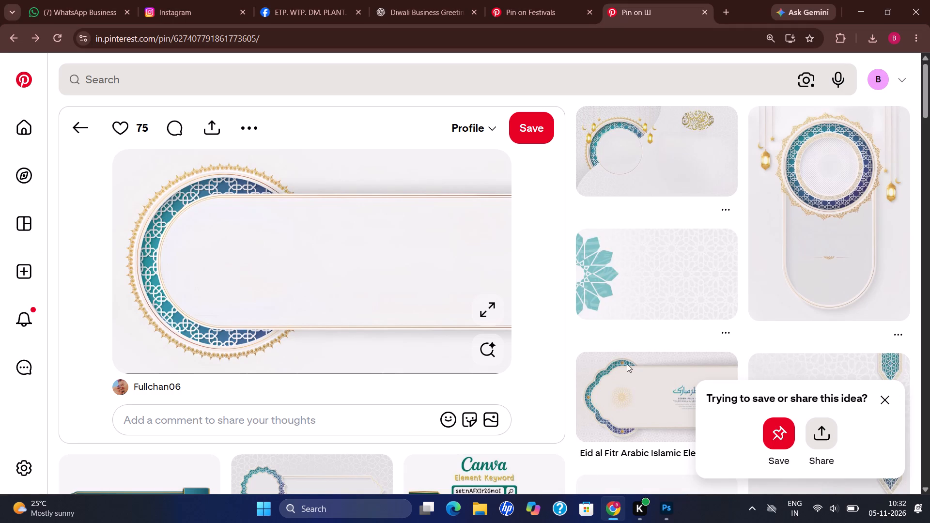
scroll(627, 364, down, 4)
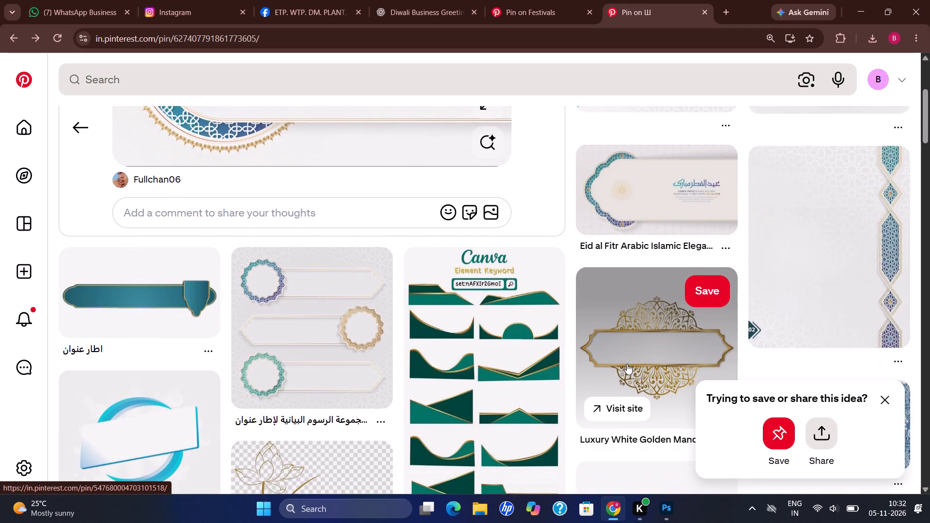
scroll(627, 364, down, 3)
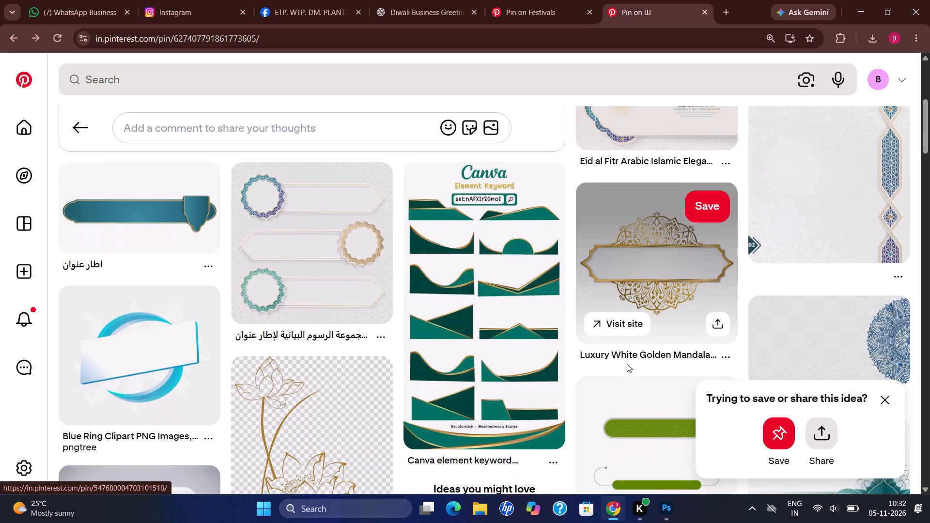
click(294, 238)
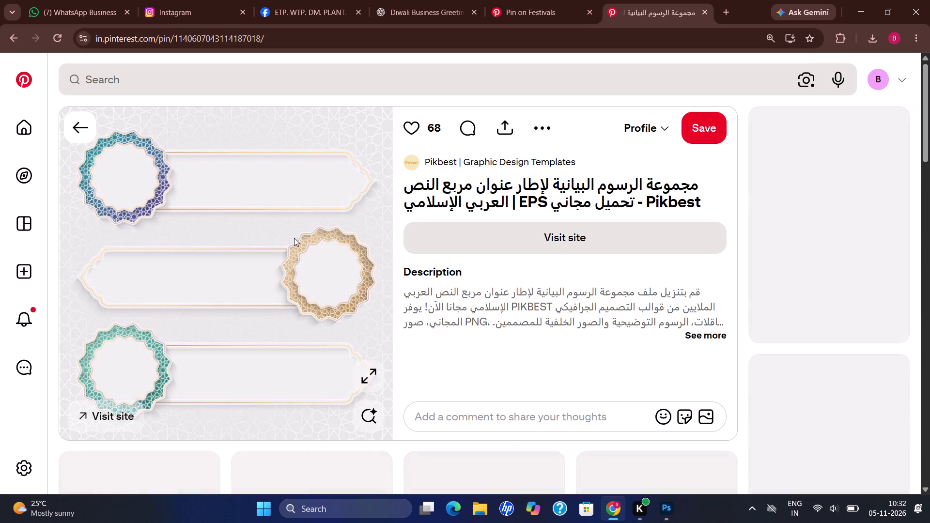
scroll(511, 359, down, 9)
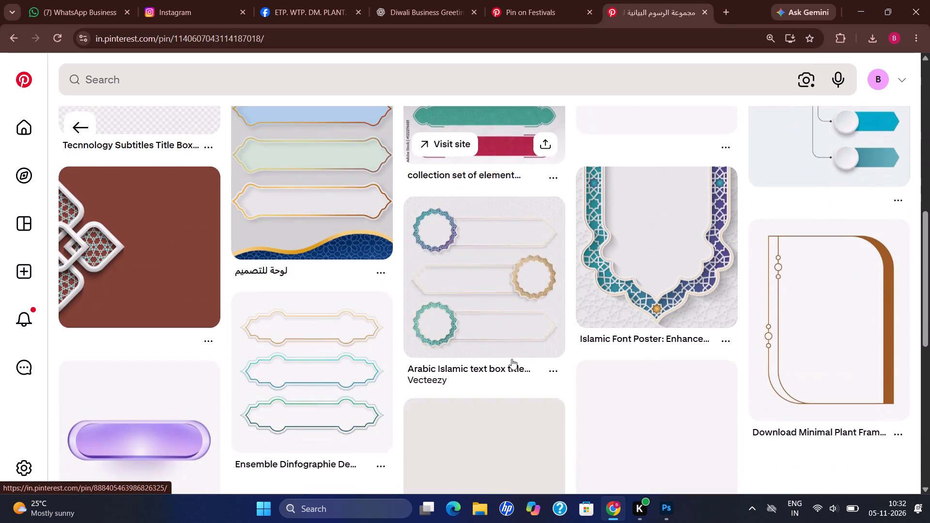
click(635, 262)
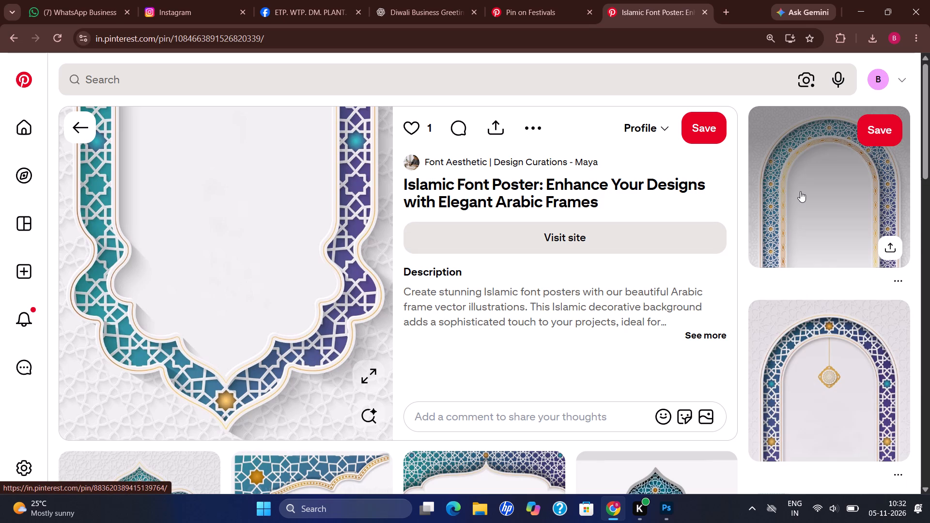
click(800, 191)
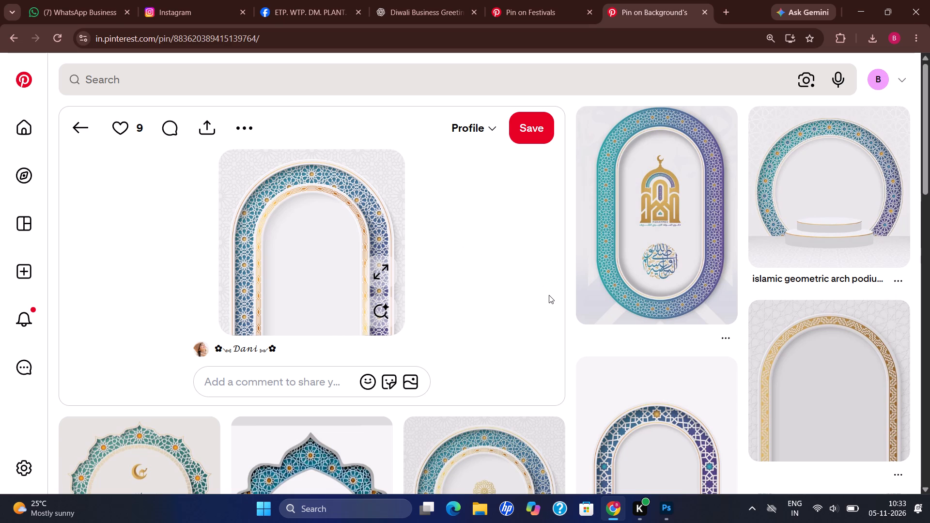
Check the related arch frame pins for alternatives and copy the opened pin's blue and gold arch image.
scroll(549, 295, down, 2)
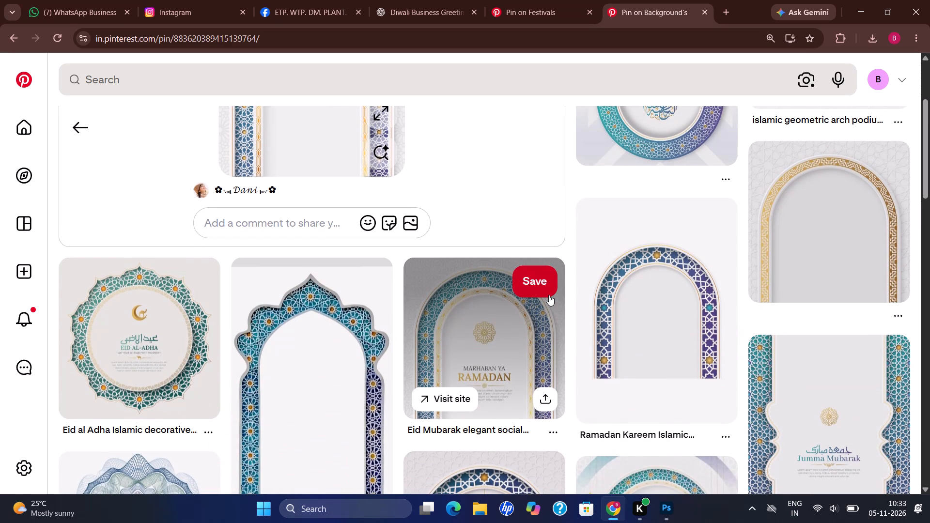
scroll(549, 295, down, 8)
scroll(549, 295, right, 1)
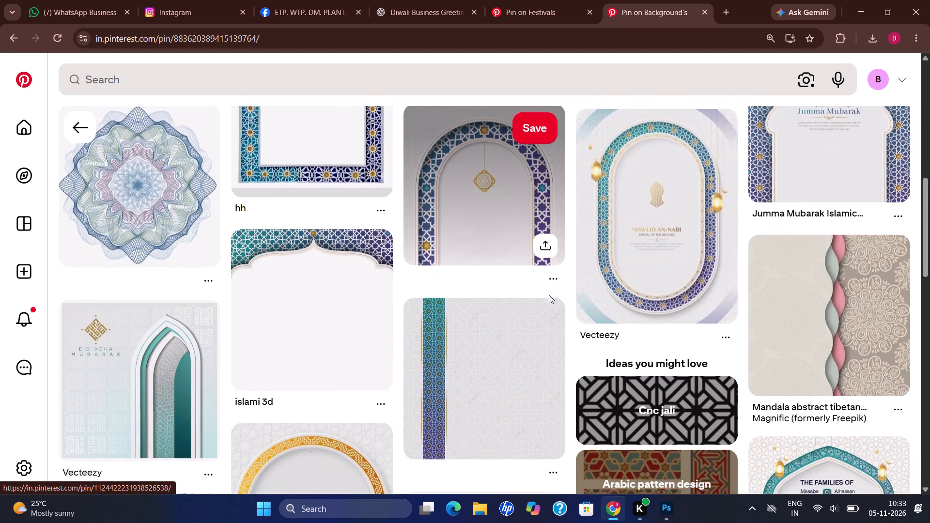
scroll(549, 295, right, 1)
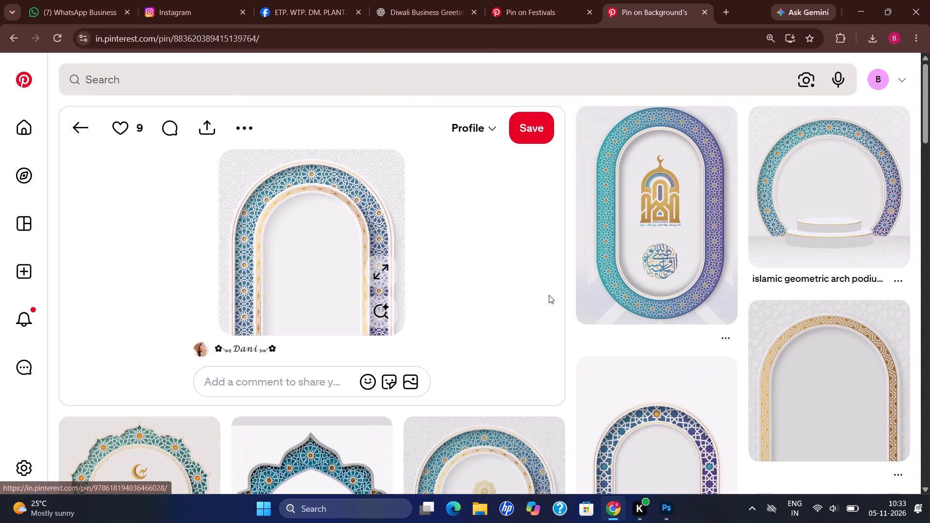
right_click(330, 221)
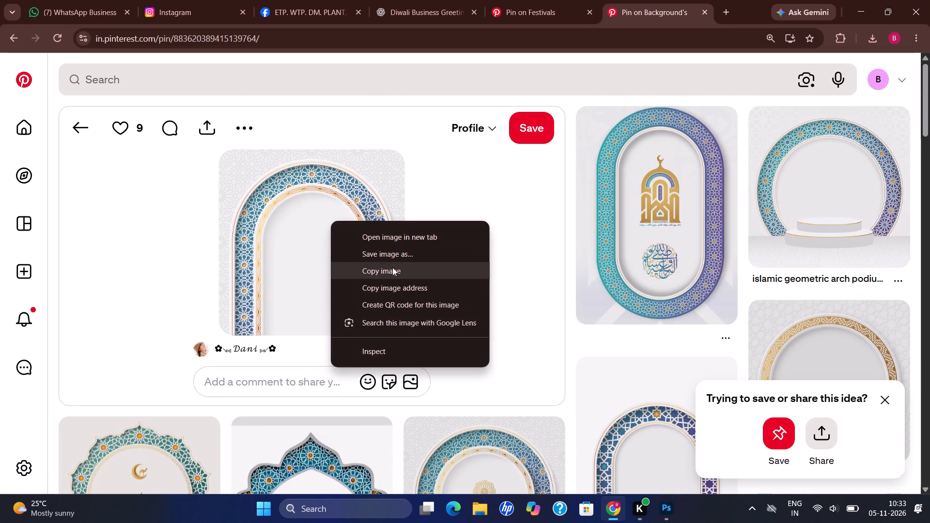
click(392, 265)
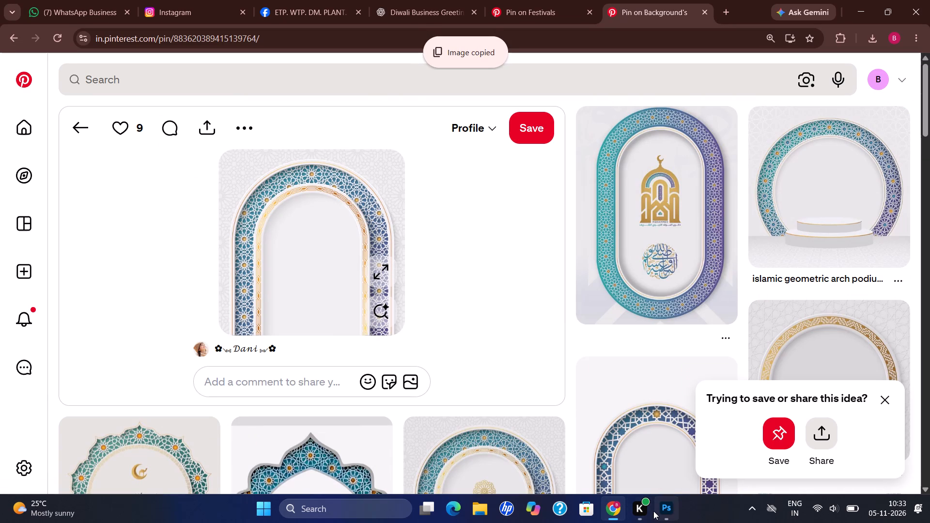
Check the blue creative in Photoshop with the Move tool active, and return to the Mishri Sweets Happy Dhanteras reference pin in Chrome.
click(653, 511)
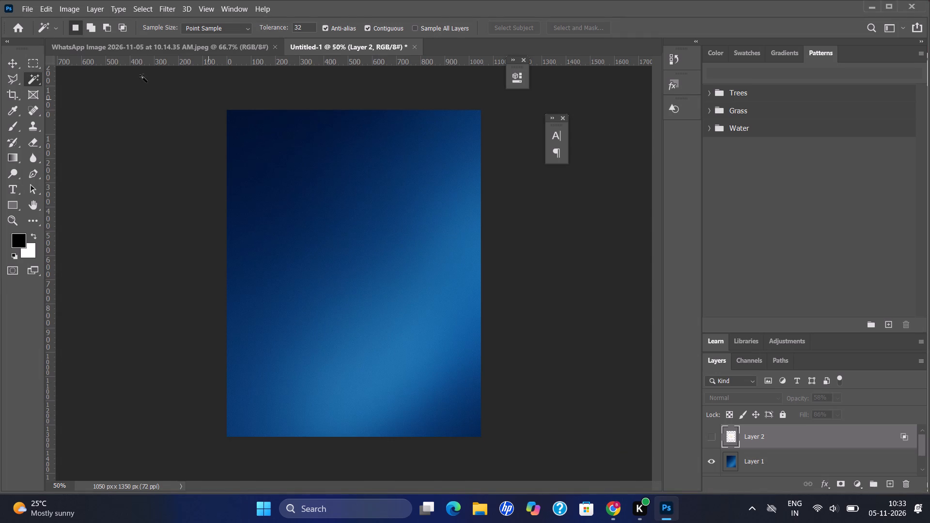
click(19, 63)
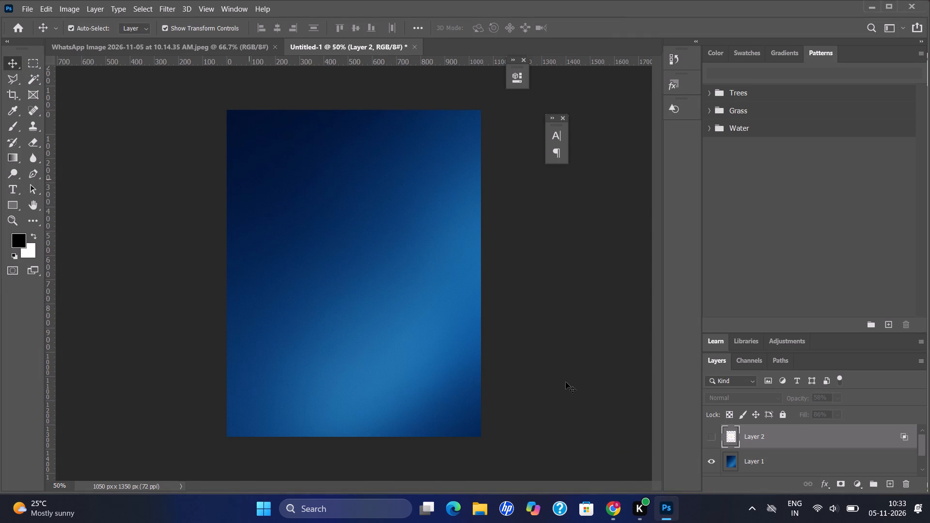
click(615, 501)
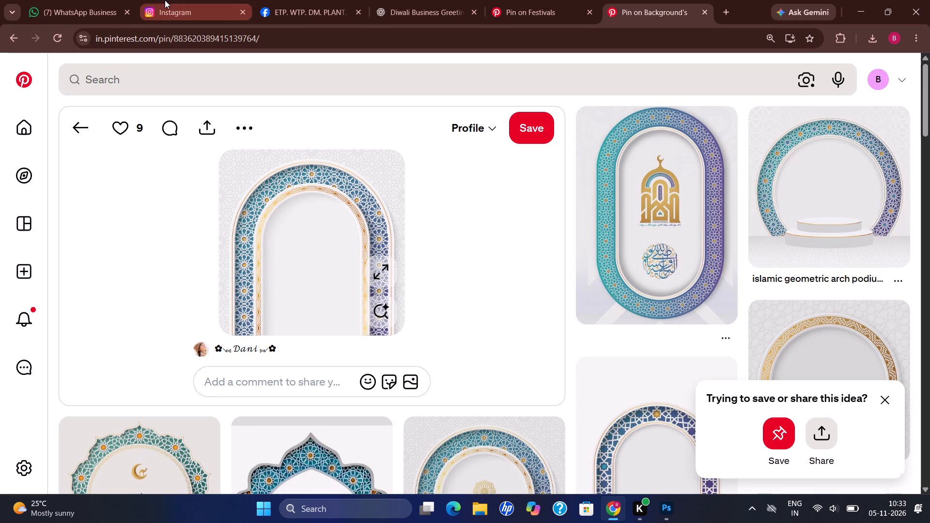
click(429, 11)
click(510, 4)
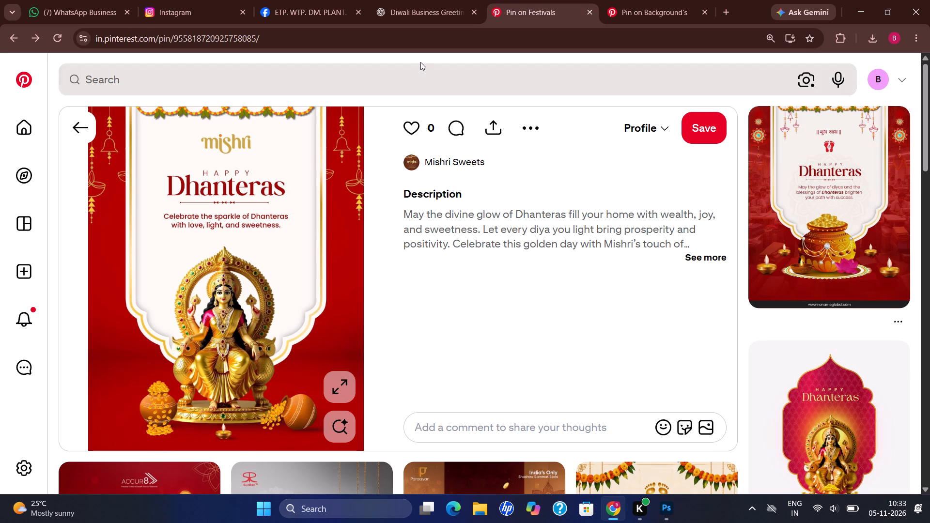
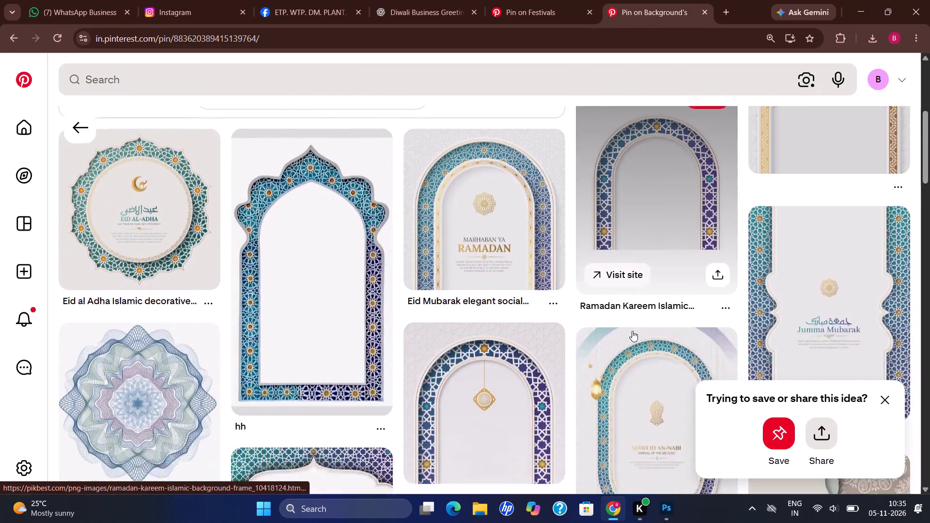
Browse further through the related Islamic arch and ornamental border pins for another frame suited to the creative.
scroll(632, 331, down, 9)
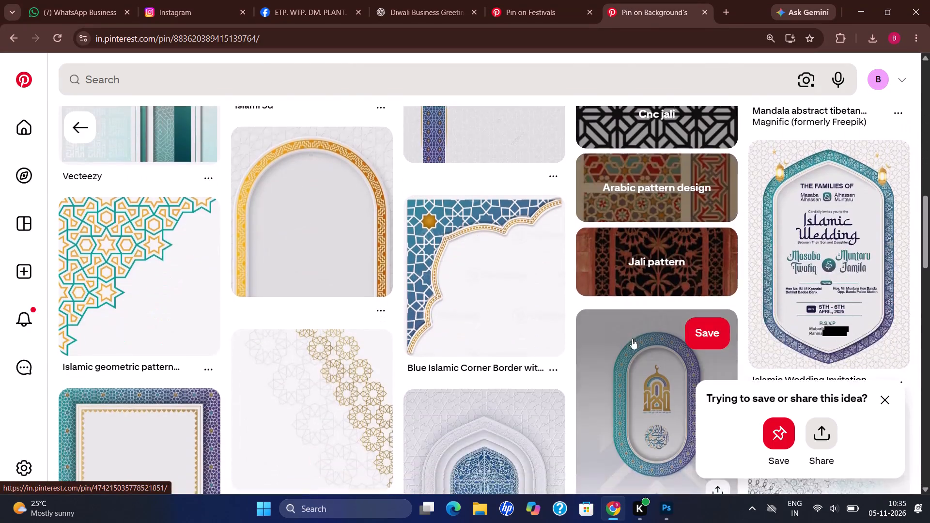
scroll(632, 338, down, 4)
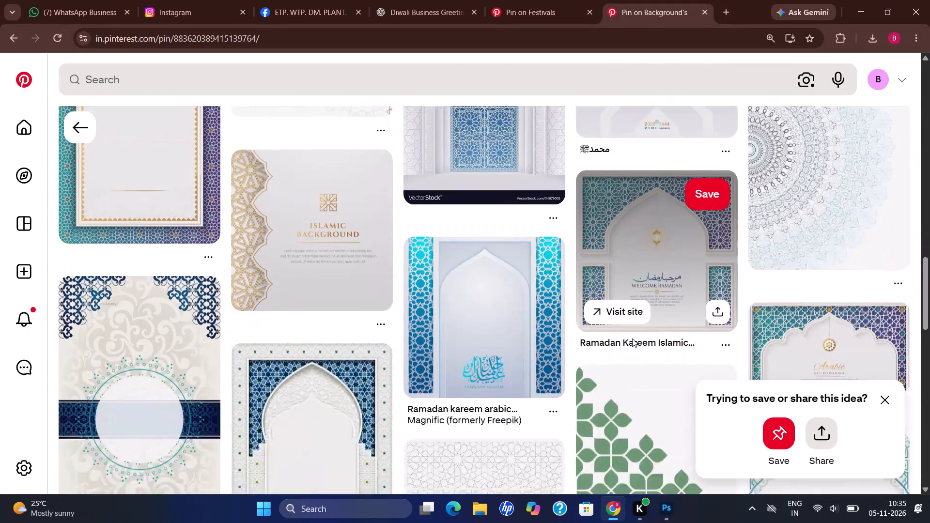
scroll(632, 338, down, 8)
scroll(632, 338, up, 3)
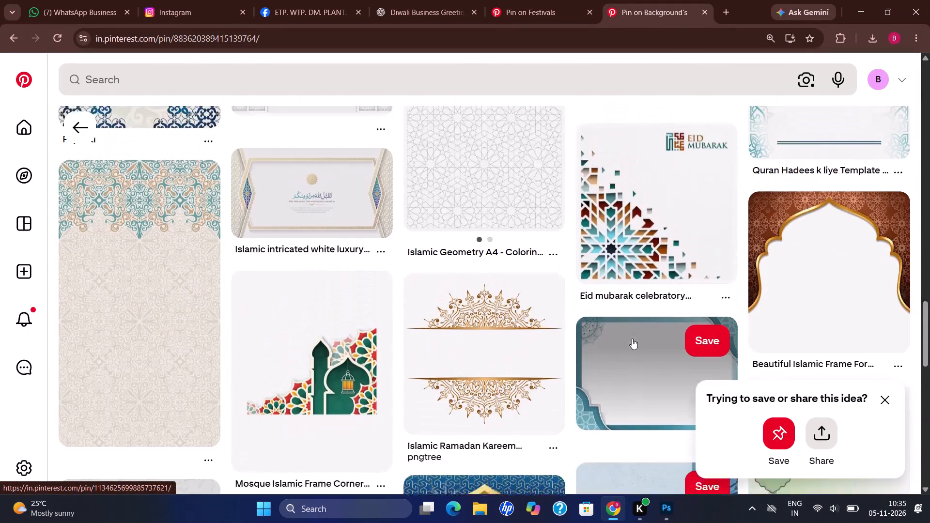
scroll(632, 338, down, 5)
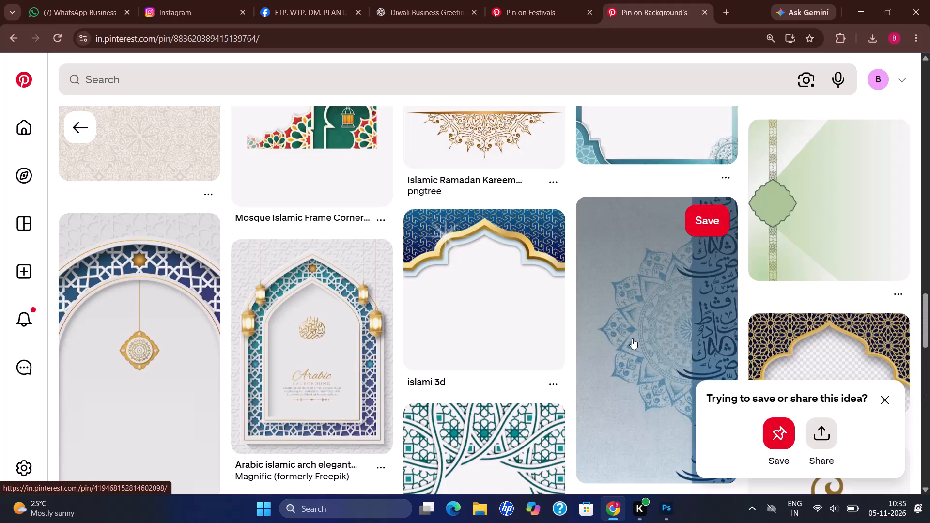
Go back through the related Pinterest arch pins, open the plain white scalloped arch with the thin gold line, and copy its image.
scroll(632, 338, up, 20)
scroll(632, 338, up, 8)
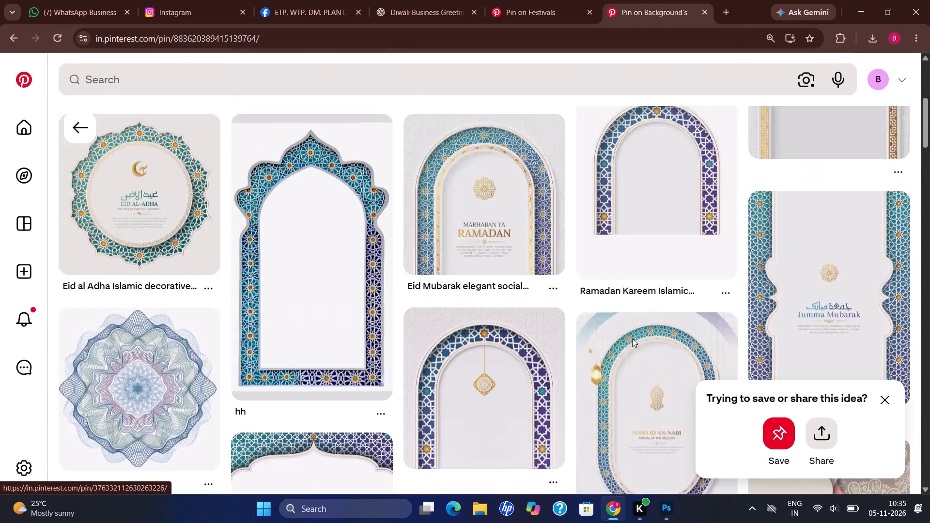
scroll(632, 338, up, 3)
click(508, 0)
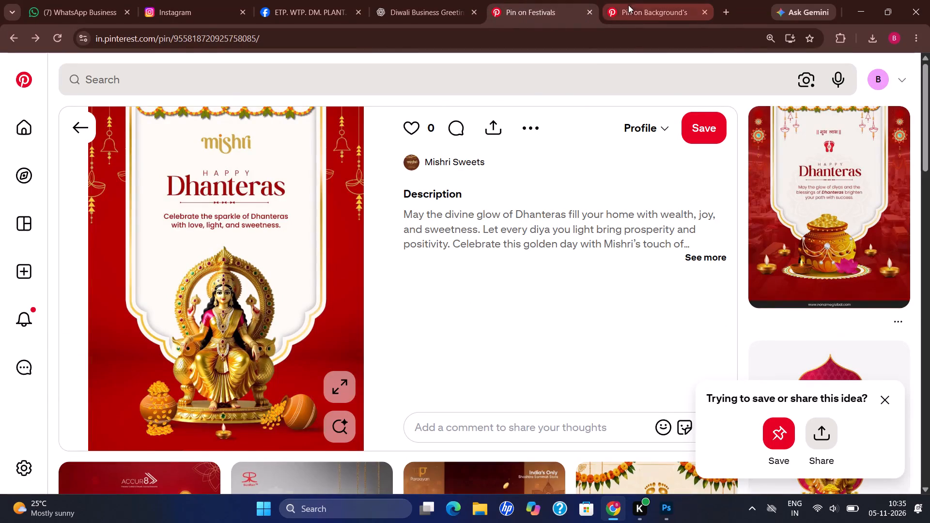
click(632, 2)
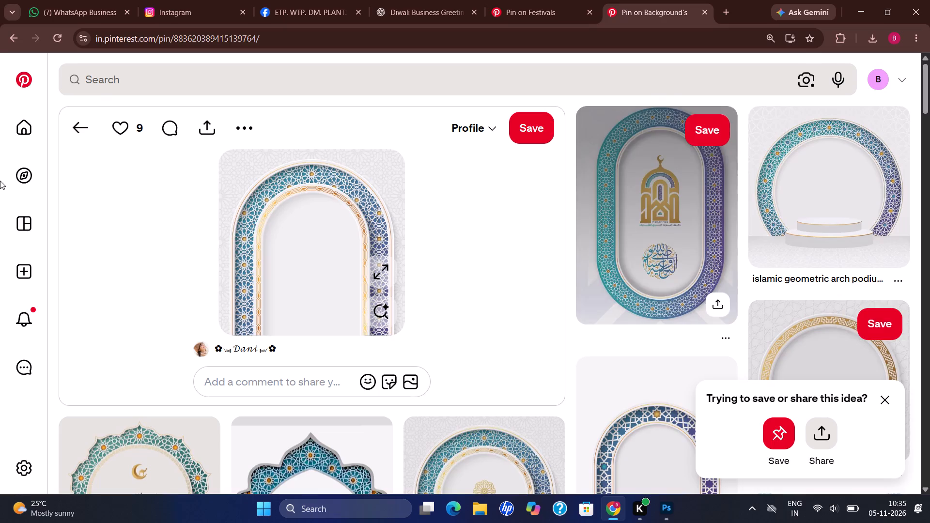
click(90, 123)
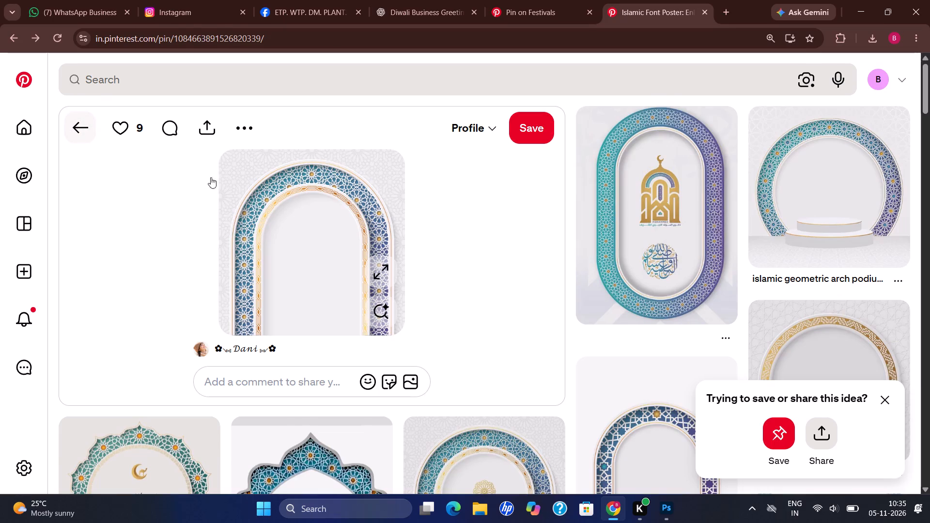
scroll(222, 253, down, 10)
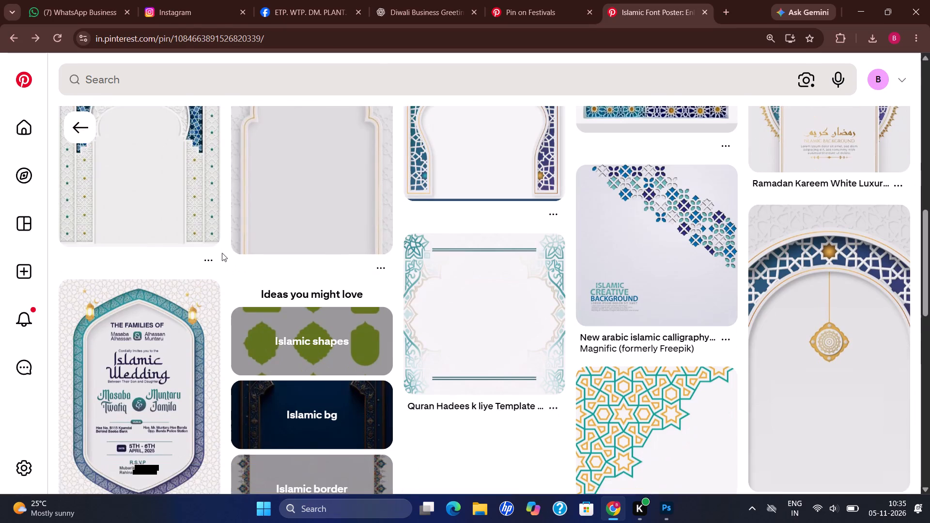
click(323, 213)
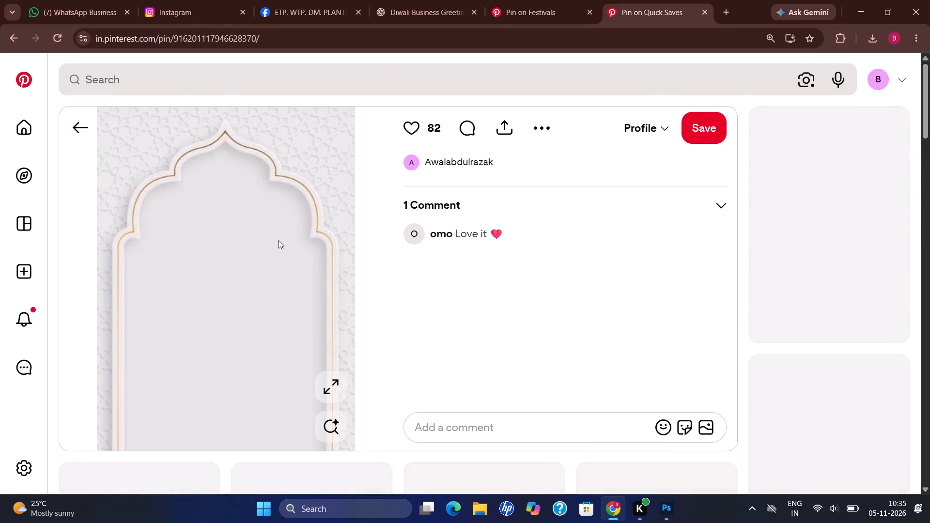
right_click(278, 240)
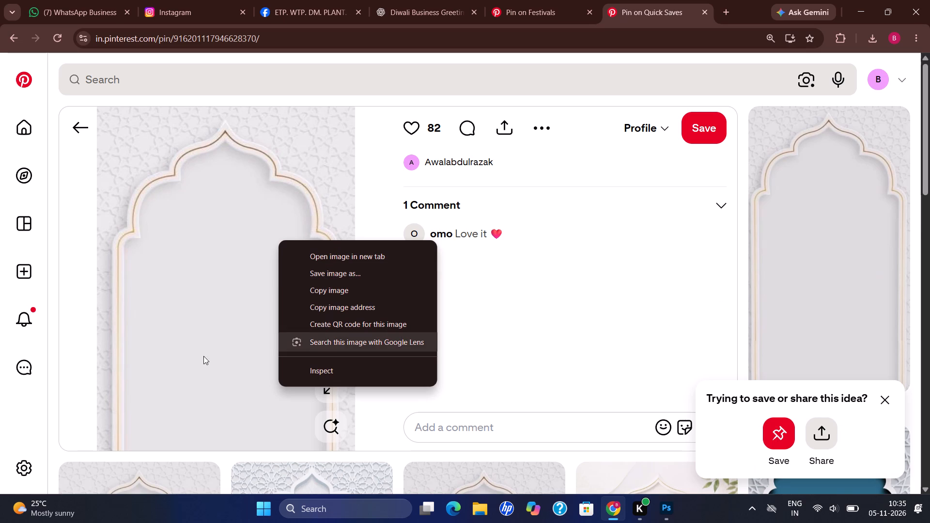
click(392, 293)
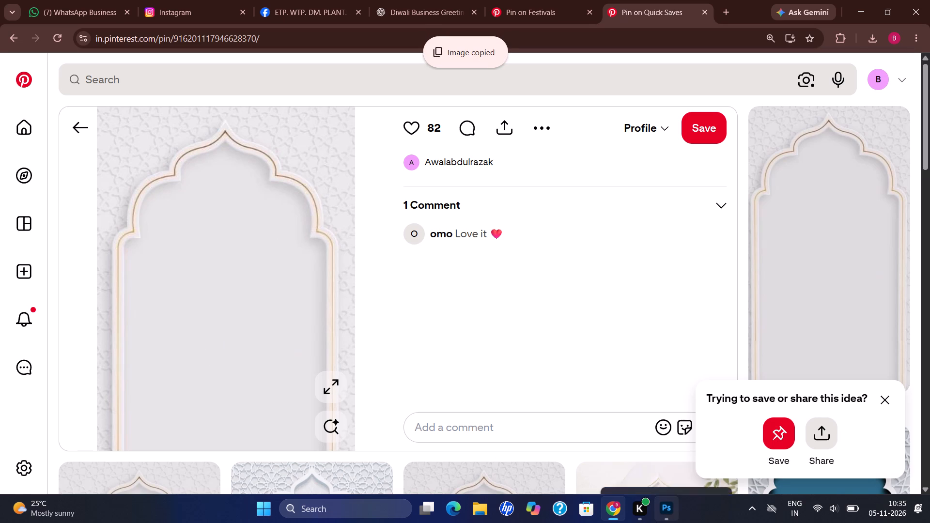
Switch to the creative in Photoshop and delete the selected layer above the blue gradient.
click(656, 522)
key(BackSpace)
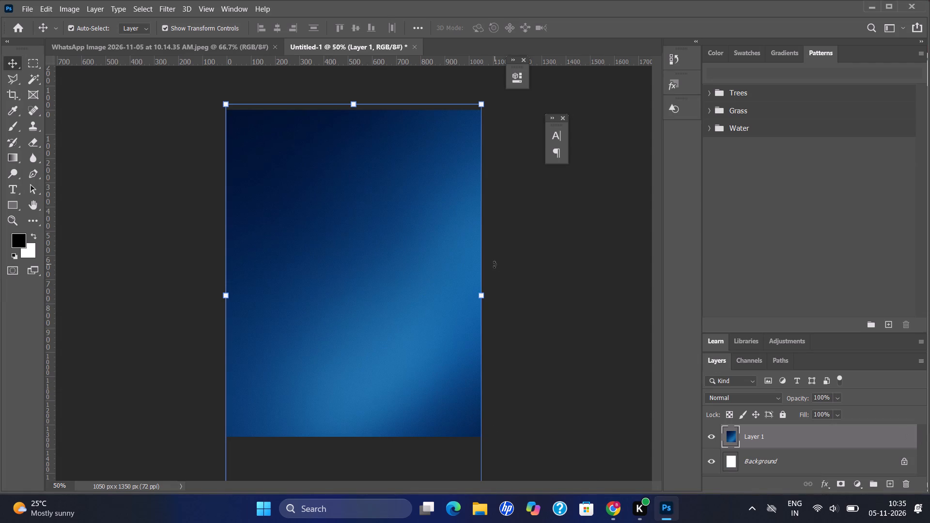
Paste the copied white arch into the creative and rotate it 180 degrees so its point faces down.
key(ctrl+v)
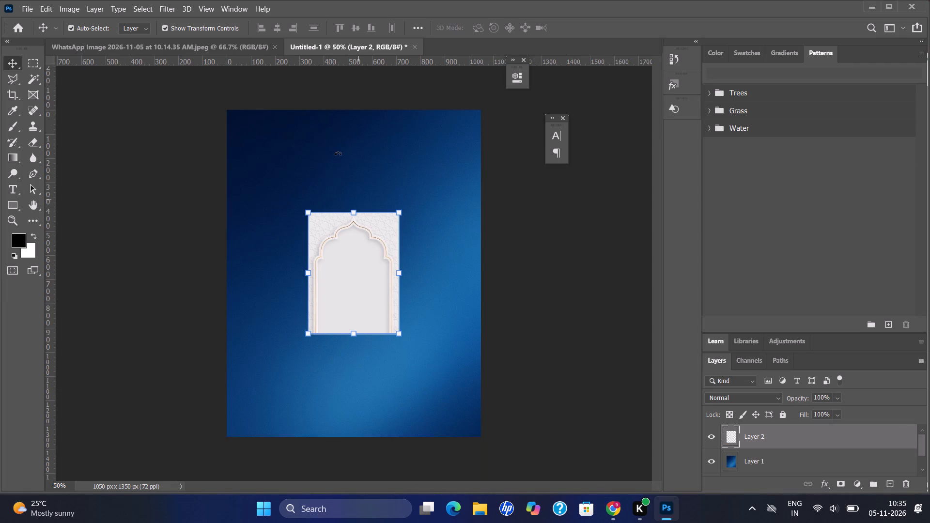
key(ctrl+t)
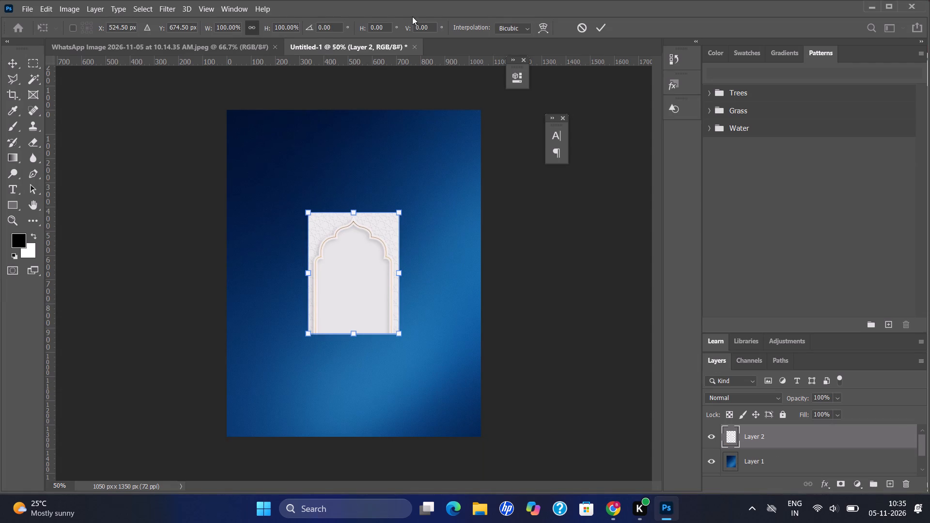
click(321, 27)
key(BackSpace)
key(1)
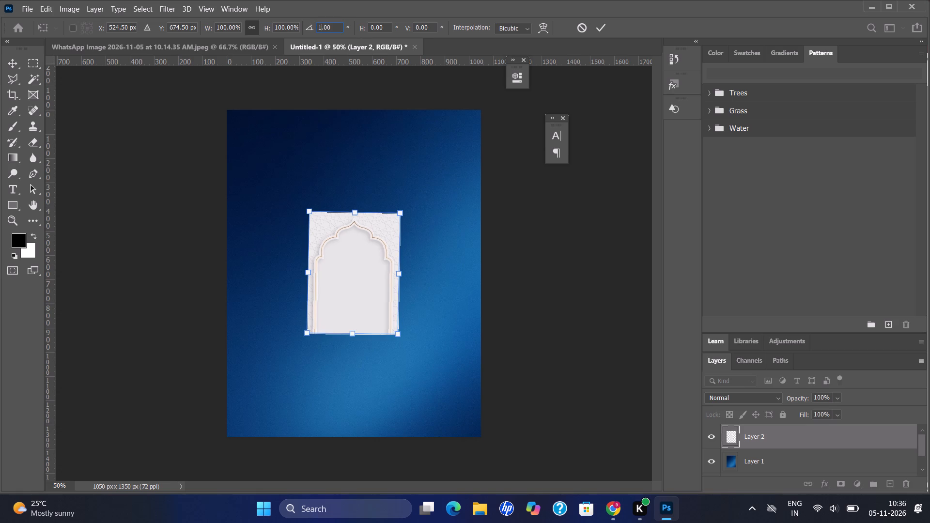
text(80)
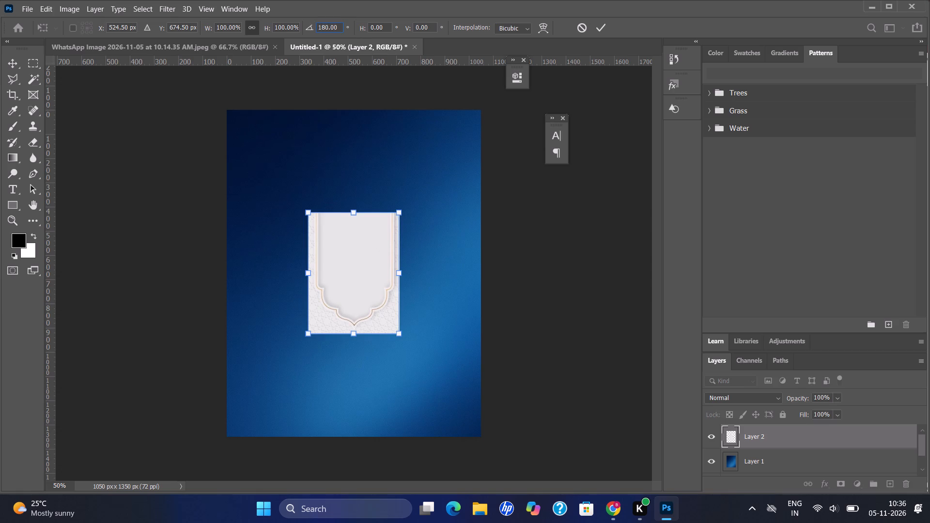
click(605, 27)
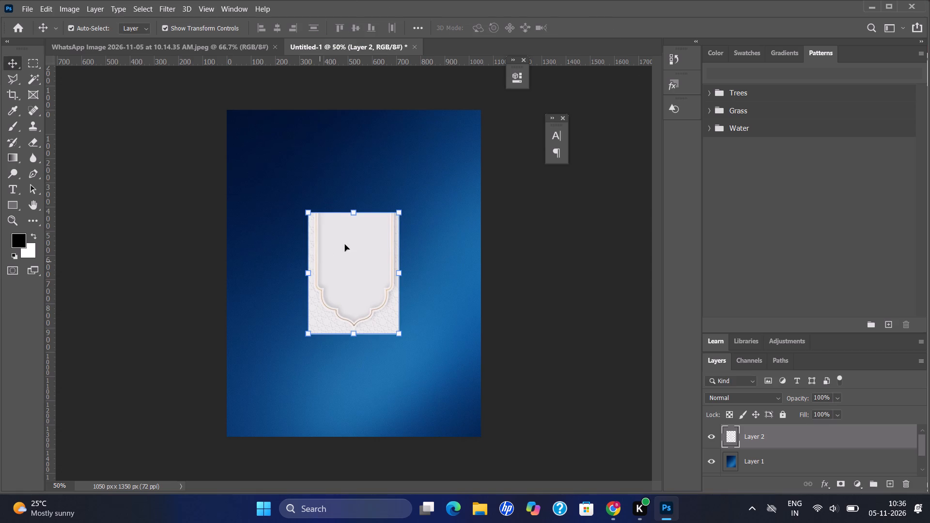
Enlarge the inverted arch and place it horizontally centred against the canvas's upper edge, leaving blue background at both sides and below.
drag(400, 215, 451, 166)
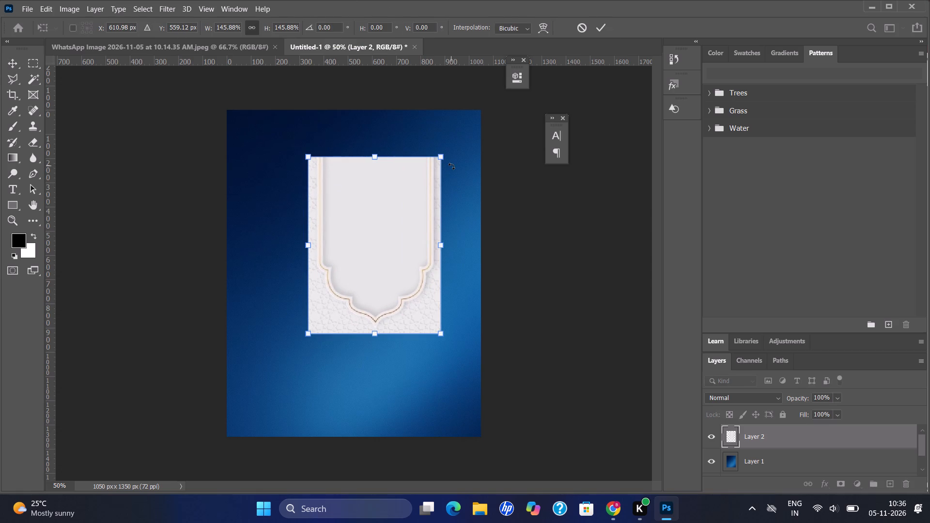
drag(307, 159, 240, 132)
drag(346, 201, 351, 205)
key(Return)
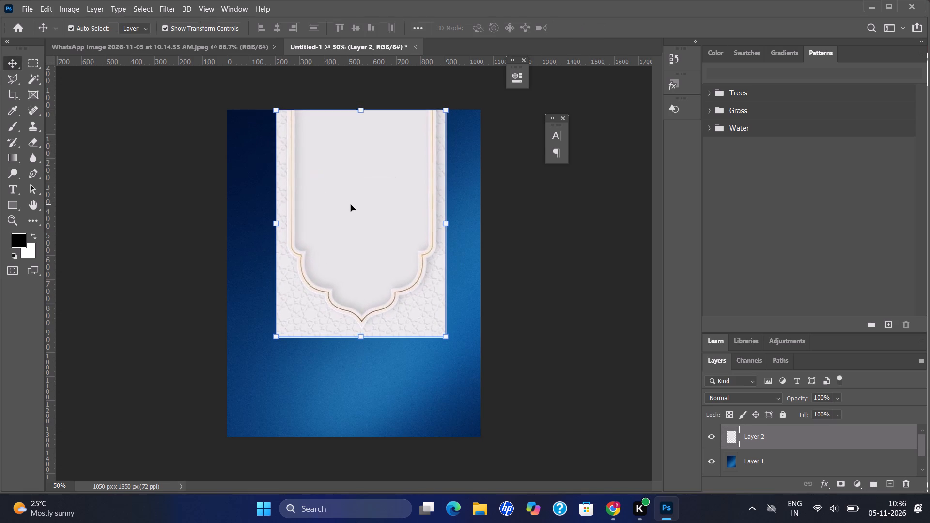
drag(352, 284, 348, 285)
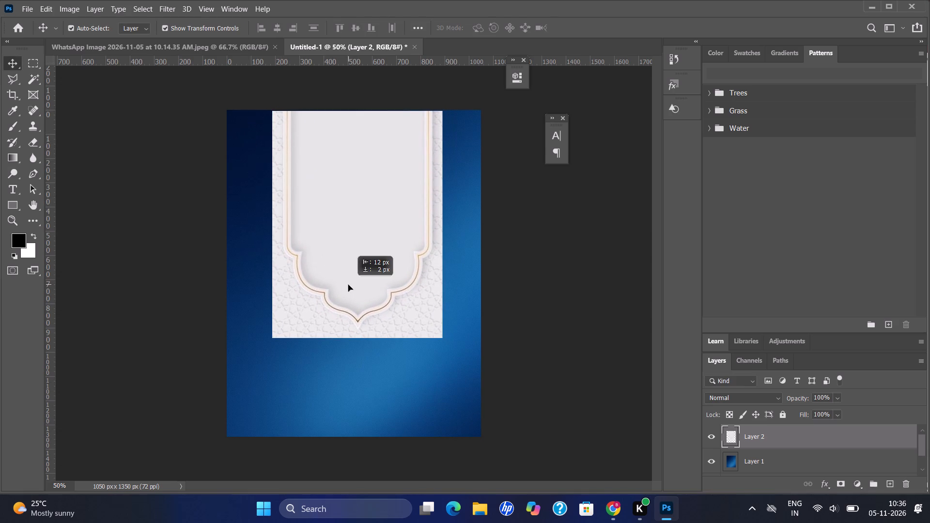
drag(348, 285, 346, 285)
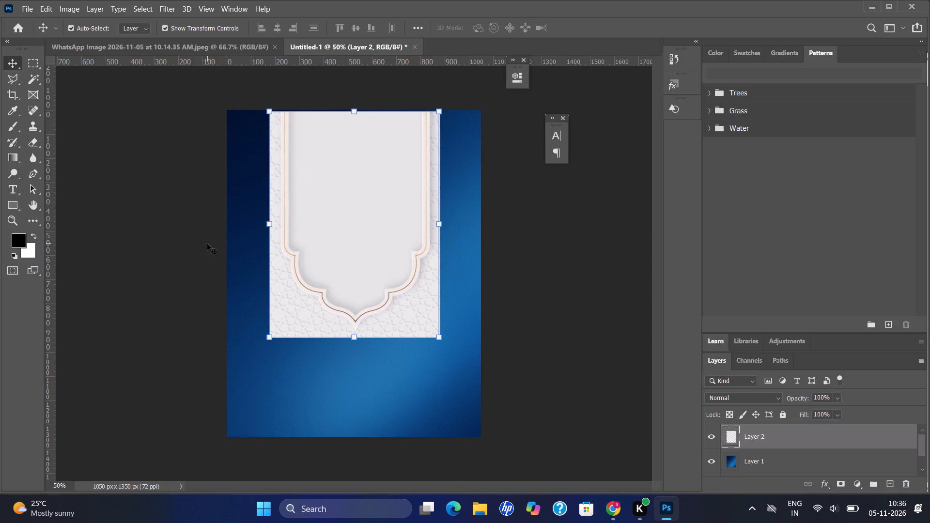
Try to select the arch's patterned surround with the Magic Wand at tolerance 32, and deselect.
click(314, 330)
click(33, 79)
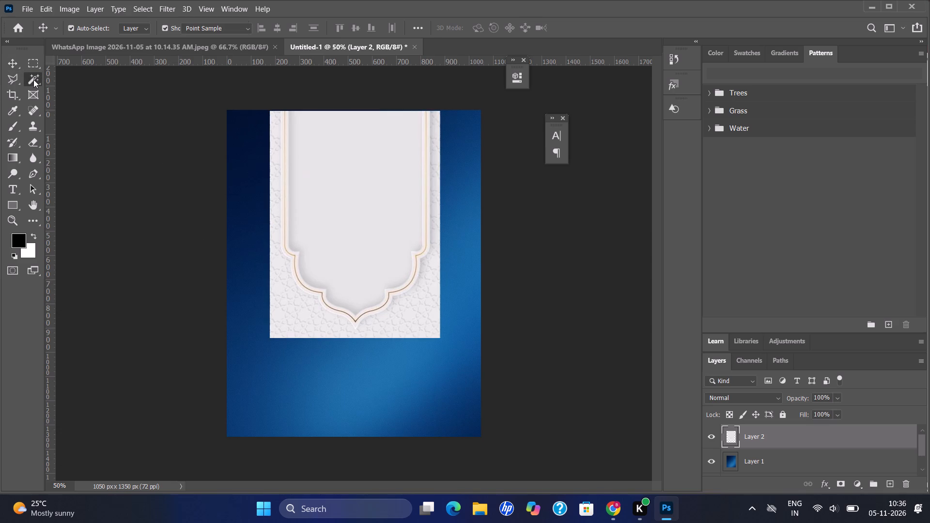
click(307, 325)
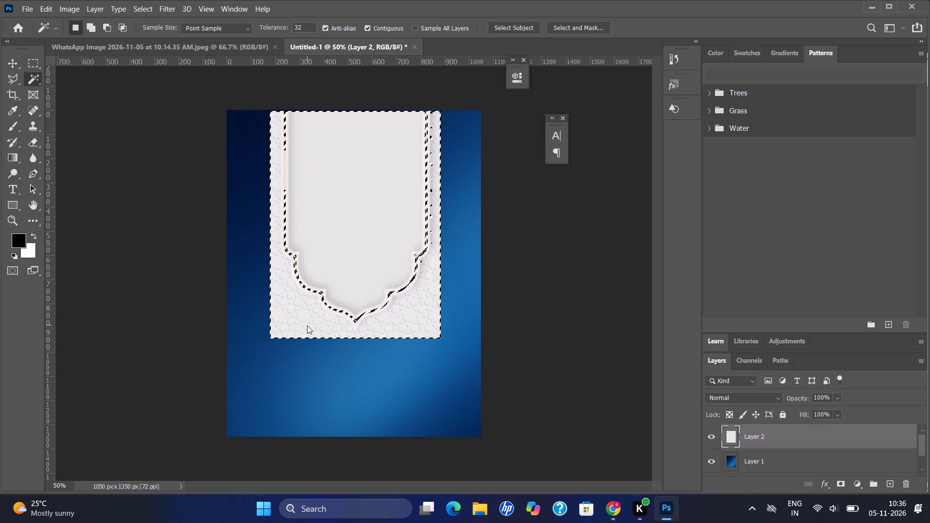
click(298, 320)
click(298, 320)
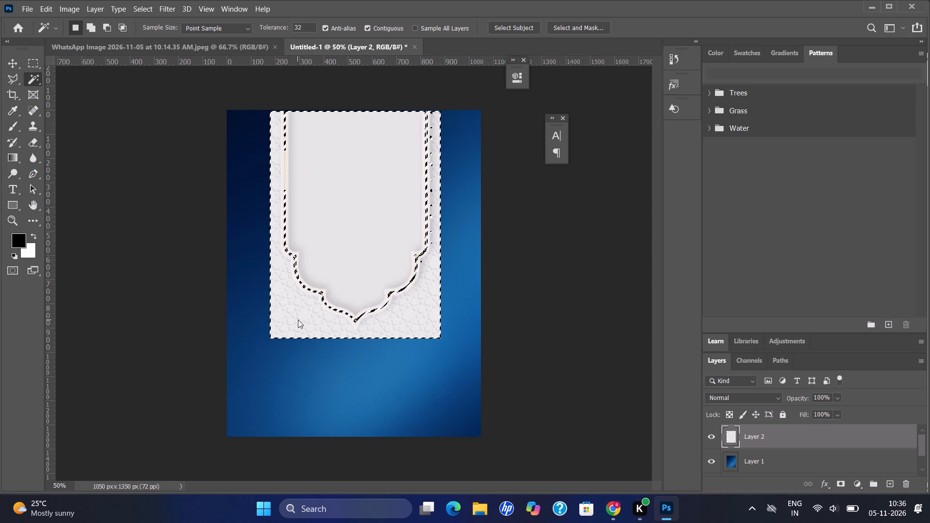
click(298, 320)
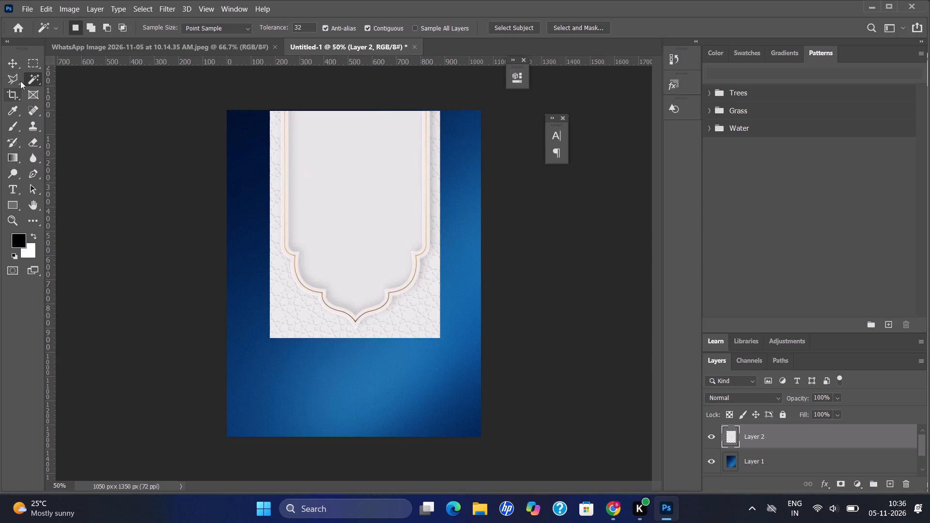
Select the arch panel inside its patterned surround with the Object Selection tool, framing an area about 607 by 875 px.
right_click(30, 77)
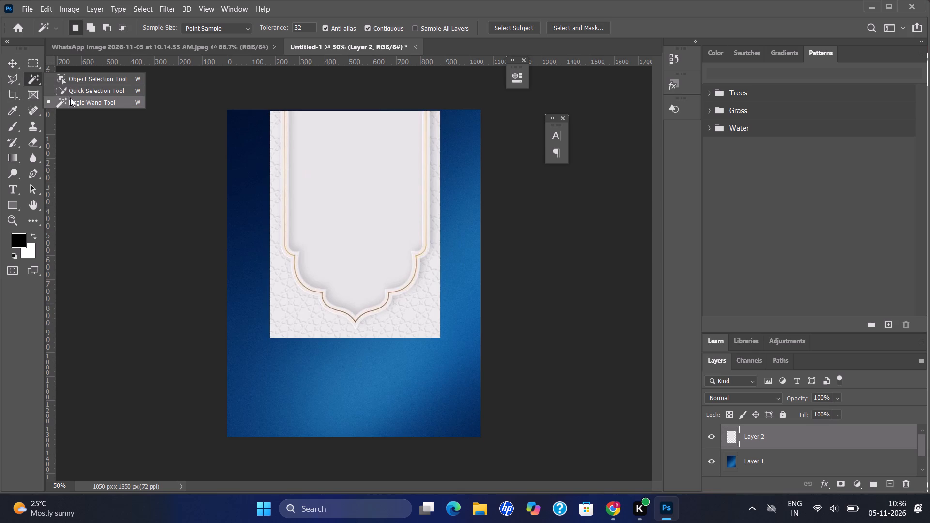
click(78, 74)
drag(282, 108, 429, 320)
scroll(353, 233, up, 1)
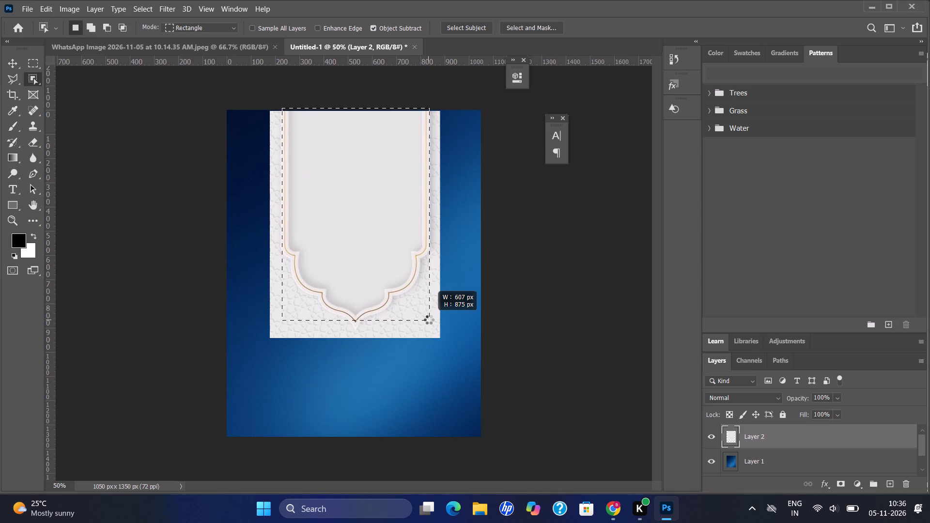
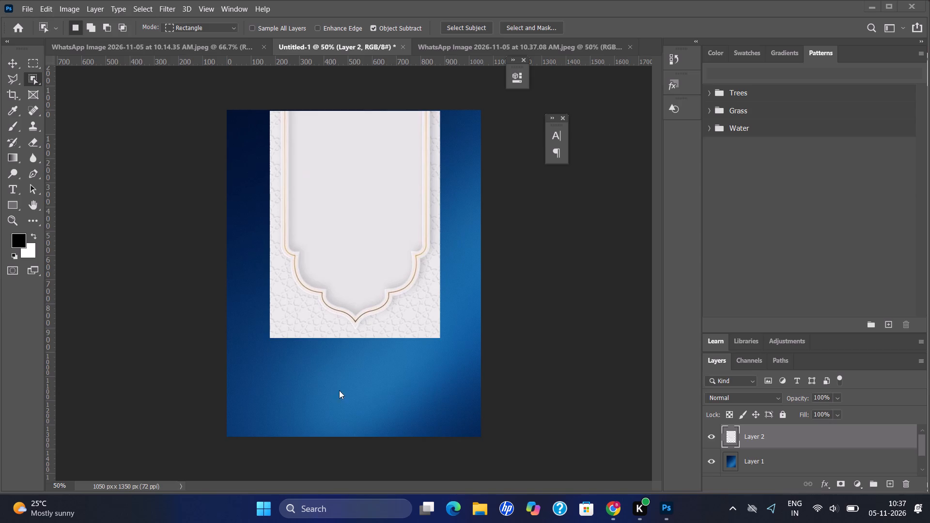
In File Explorer, delete the two WhatsApp images dated 2026-11-05 from the Downloads folder.
click(54, 215)
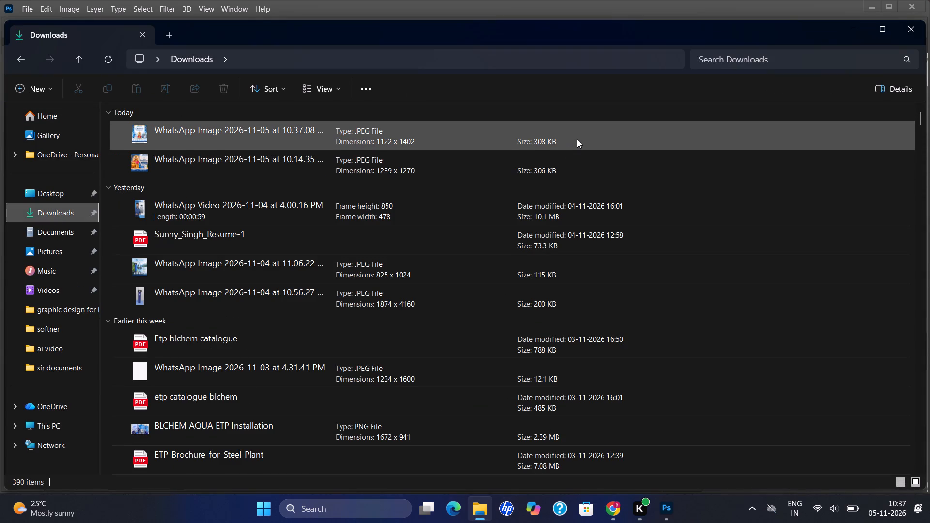
drag(577, 139, 457, 179)
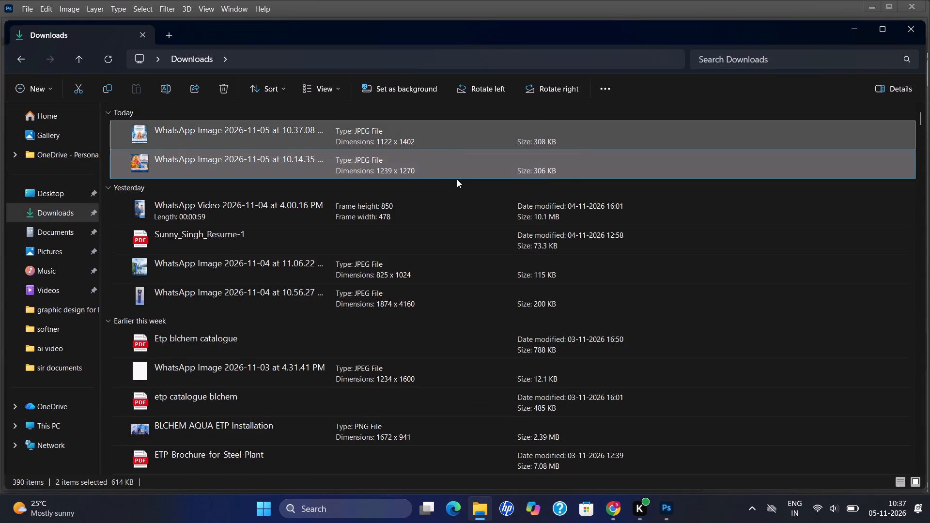
key(Delete)
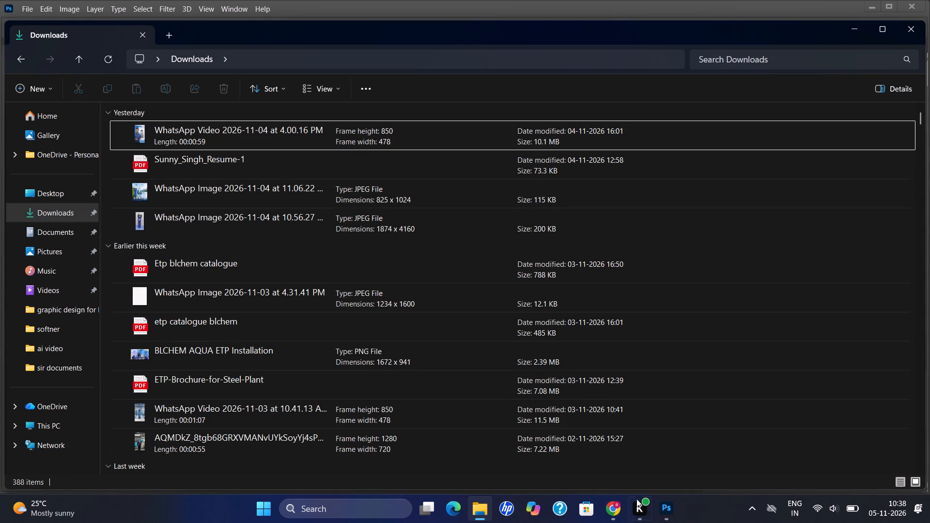
Back in Photoshop, invert the arch panel selection, delete the patterned surround outside it on Layer 2, and deselect.
click(660, 512)
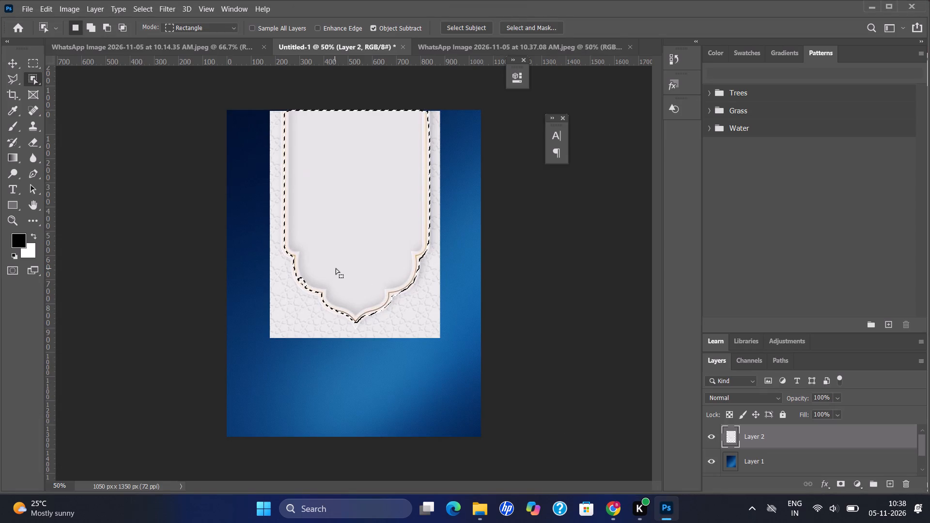
right_click(336, 267)
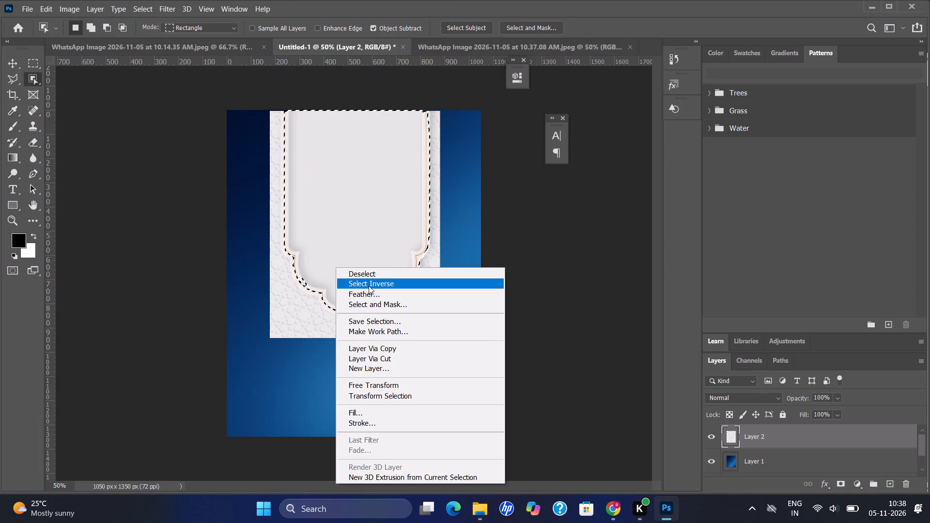
click(369, 286)
key(BackSpace)
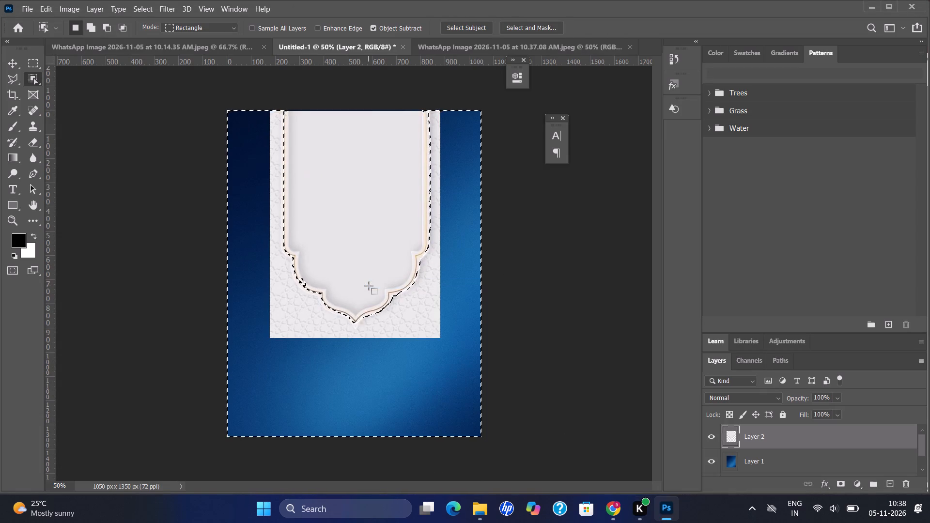
key(ctrl+d)
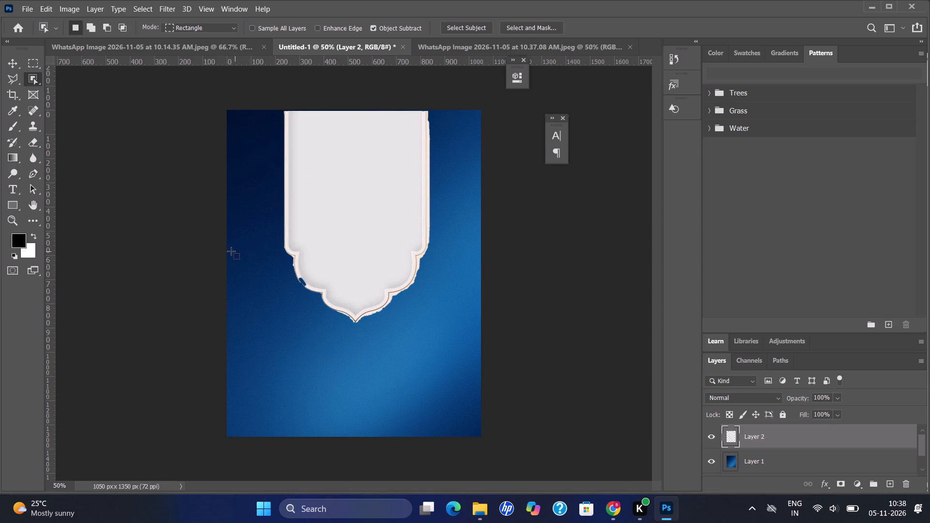
Undo the surround's deletion, subtract the notch at the arch's lower-left scallop from the selection, delete the patterned surround again and deselect.
key(ctrl+z)
key(ctrl+z)
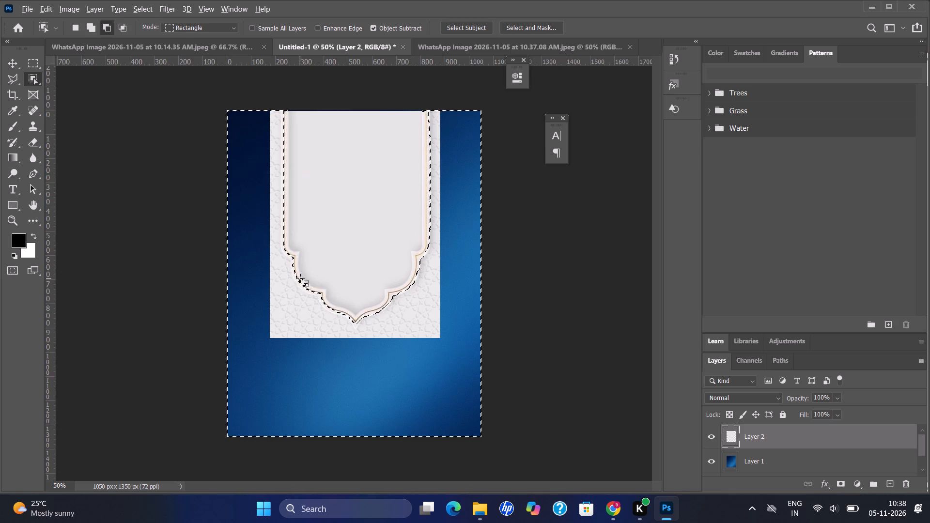
alt+drag(300, 278, 309, 287)
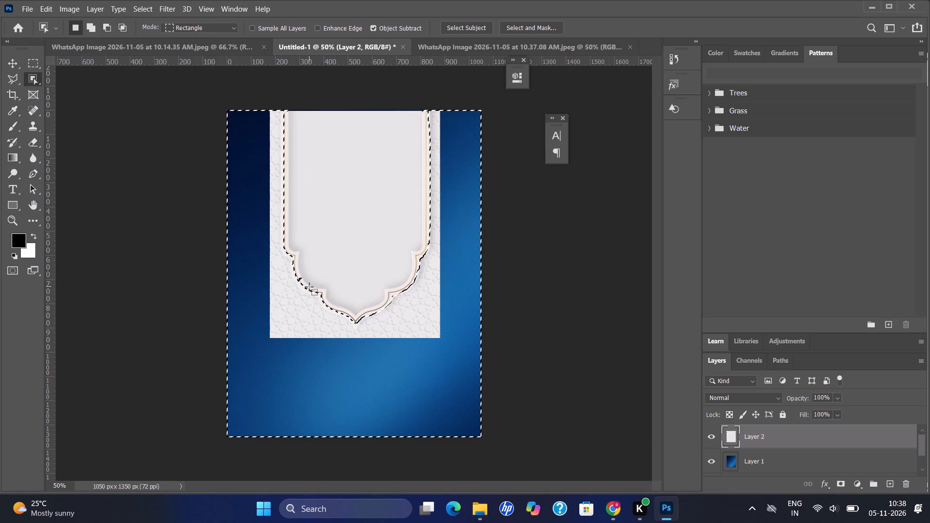
alt+drag(297, 275, 311, 285)
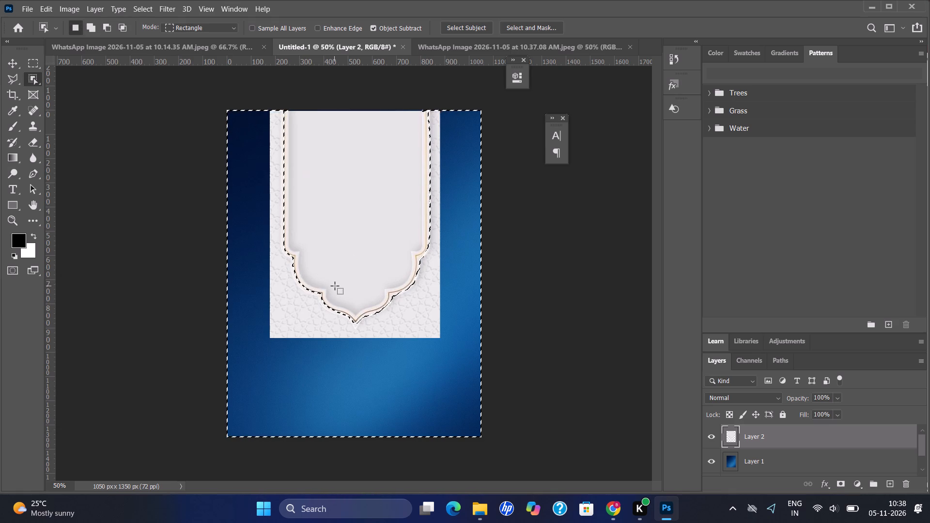
key(BackSpace)
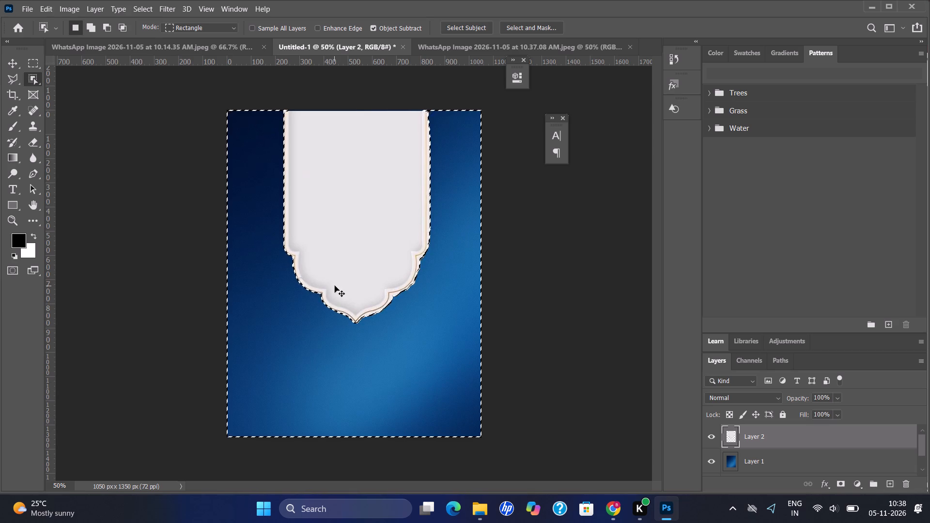
key(ctrl+d)
Add a layer mask to the arch layer, Layer 2.
key(ctrl+equal)
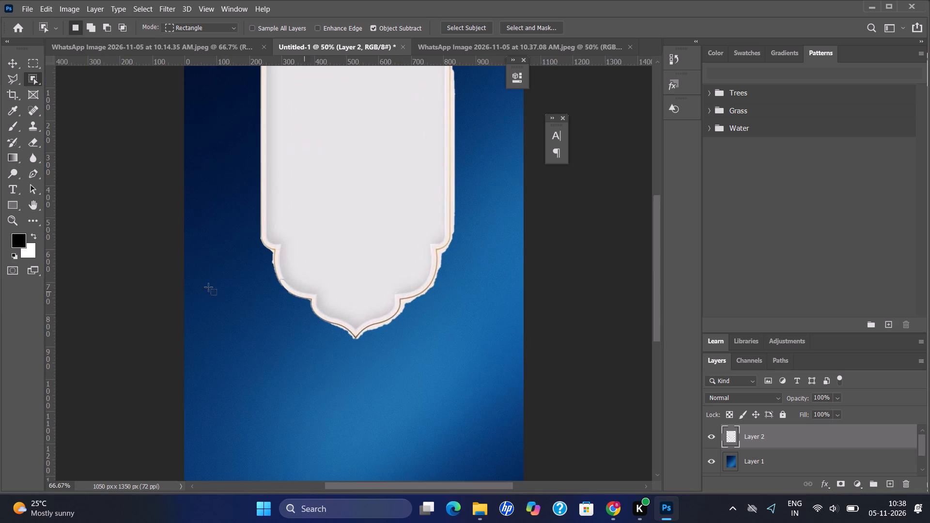
key(equal)
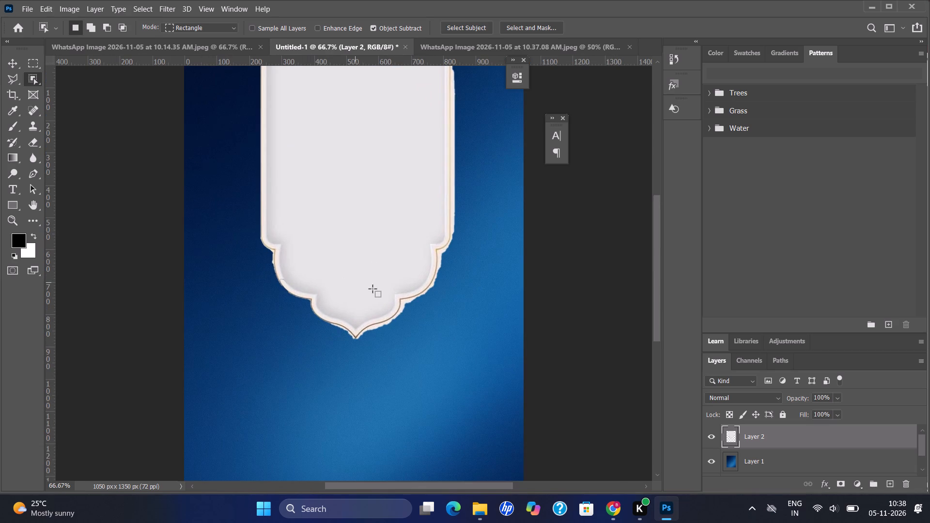
click(842, 483)
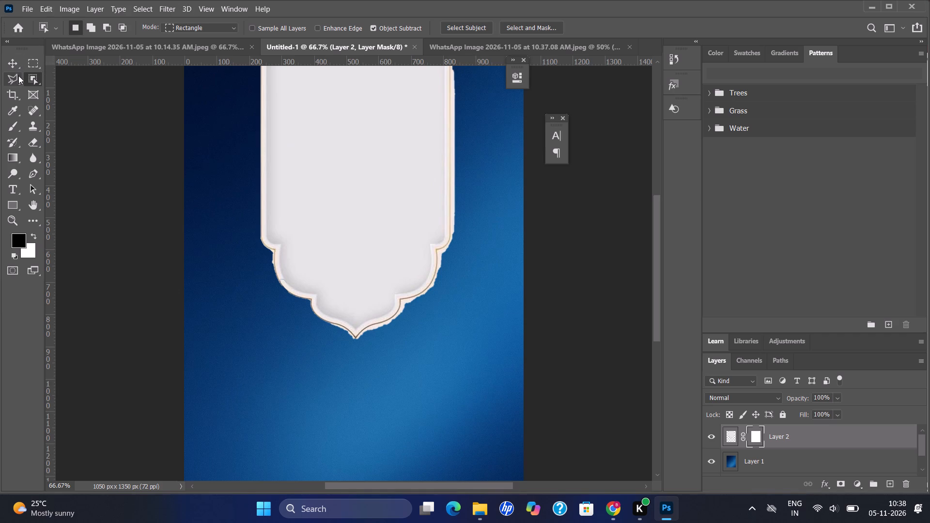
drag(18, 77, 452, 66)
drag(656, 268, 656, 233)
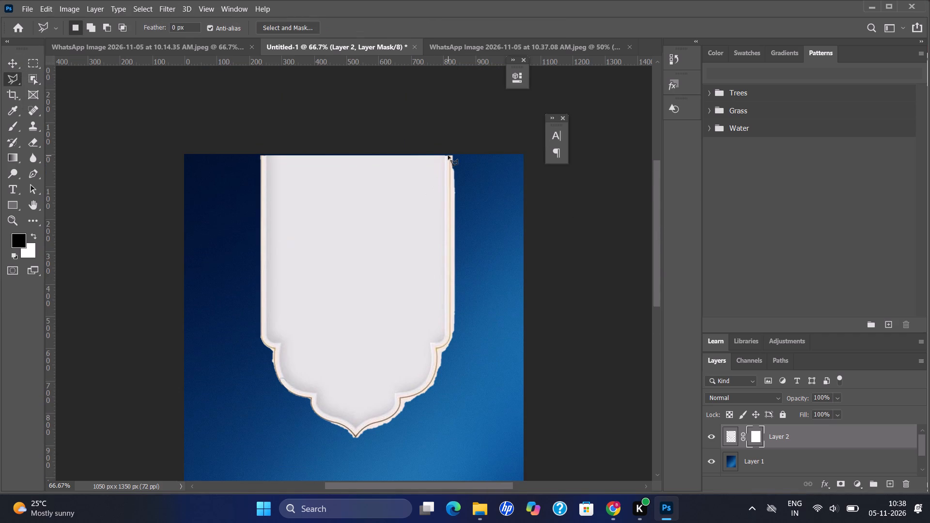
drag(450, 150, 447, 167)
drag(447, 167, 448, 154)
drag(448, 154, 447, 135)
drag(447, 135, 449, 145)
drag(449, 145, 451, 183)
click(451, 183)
Switch to the finished BLCHEM Happy Dhanteras reference image.
click(507, 49)
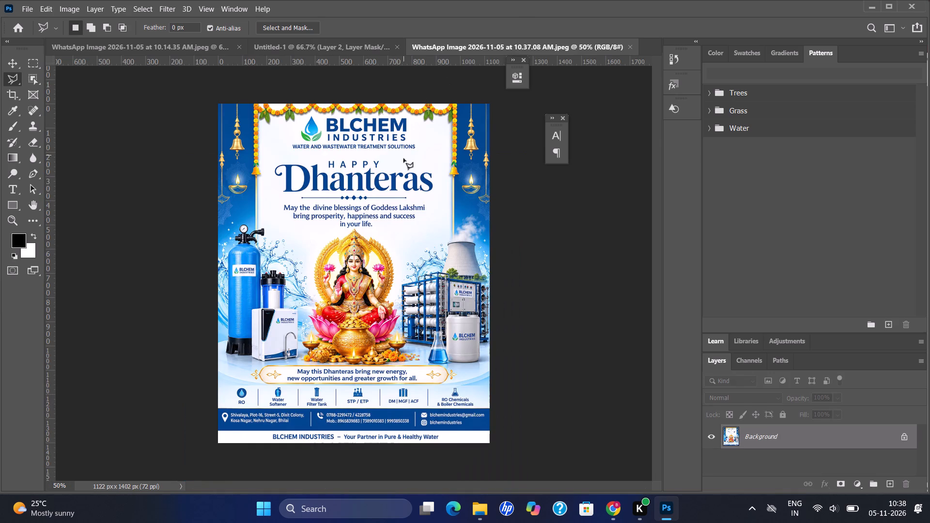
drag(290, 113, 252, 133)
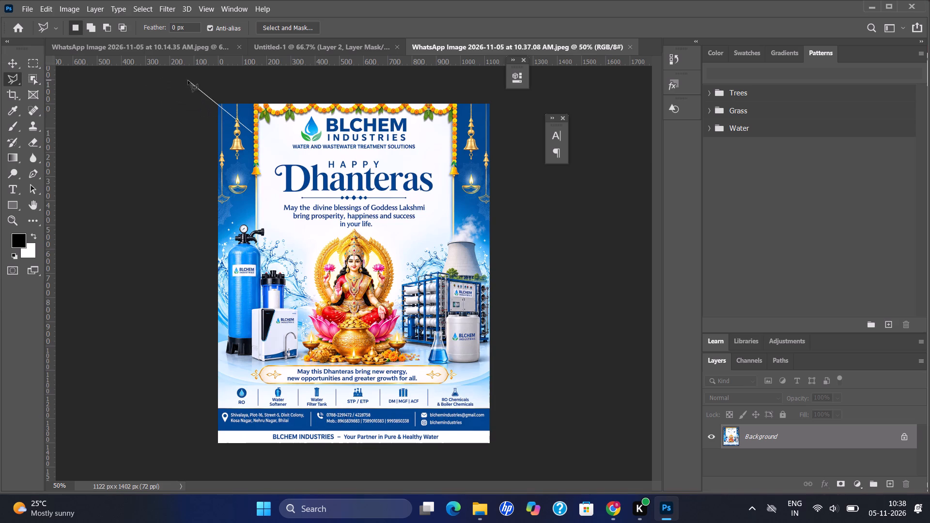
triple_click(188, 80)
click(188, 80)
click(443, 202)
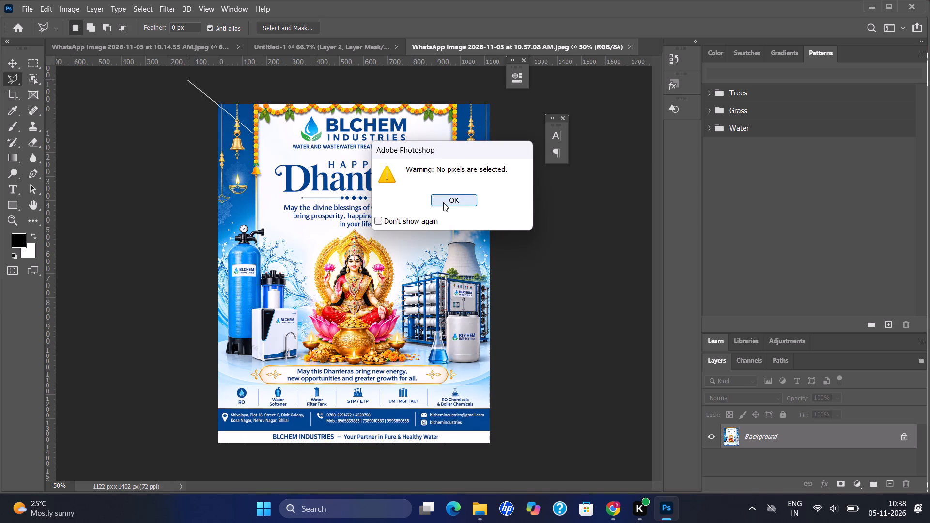
Select the water-drop logo beside the BLCHEM name with the Rectangular Marquee, remove it with Content-Aware Fill, and deselect.
drag(24, 60, 247, 144)
key(ctrl+equal)
key(ctrl+equal)
key(ctrl+equal)
key(ctrl+equal)
key(ctrl+equal)
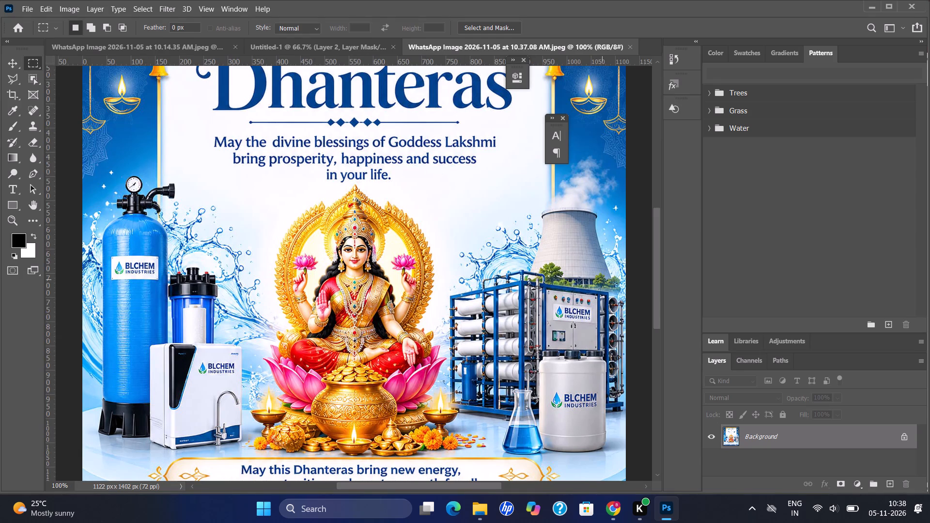
drag(655, 293, 659, 198)
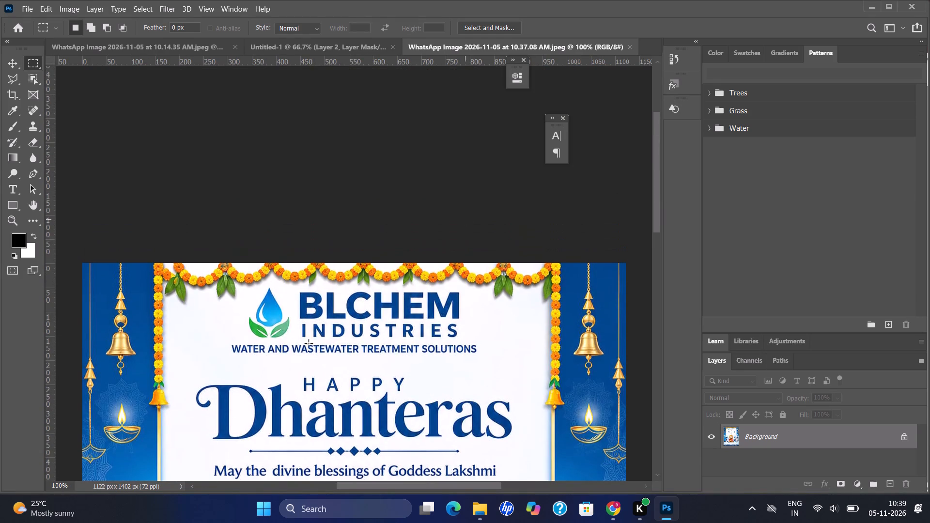
drag(240, 288, 288, 330)
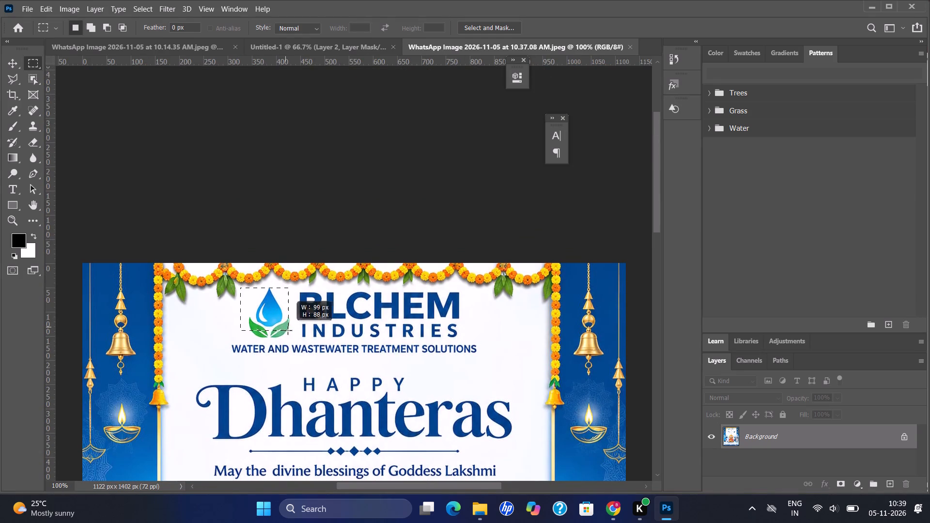
drag(288, 330, 295, 341)
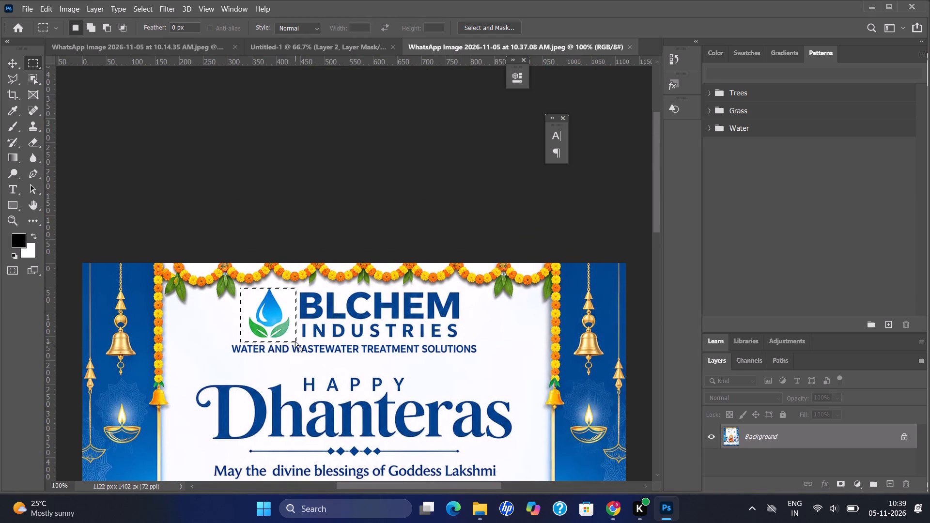
key(Up)
key(Up)
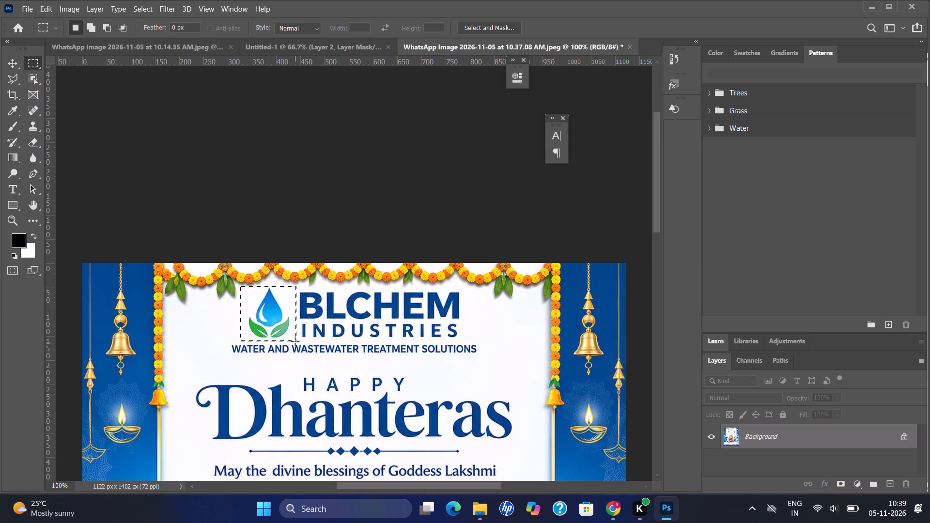
key(shift+BackSpace)
key(Return)
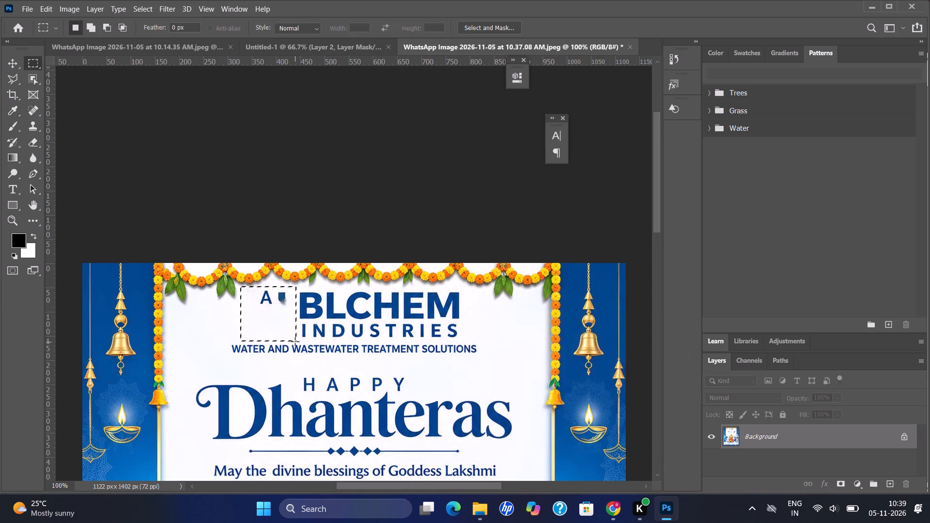
key(ctrl+d)
Select the stray blue fragments left where the drop logo was, remove them with Content-Aware Fill, and deselect.
drag(258, 288, 289, 313)
key(shift+BackSpace)
key(Return)
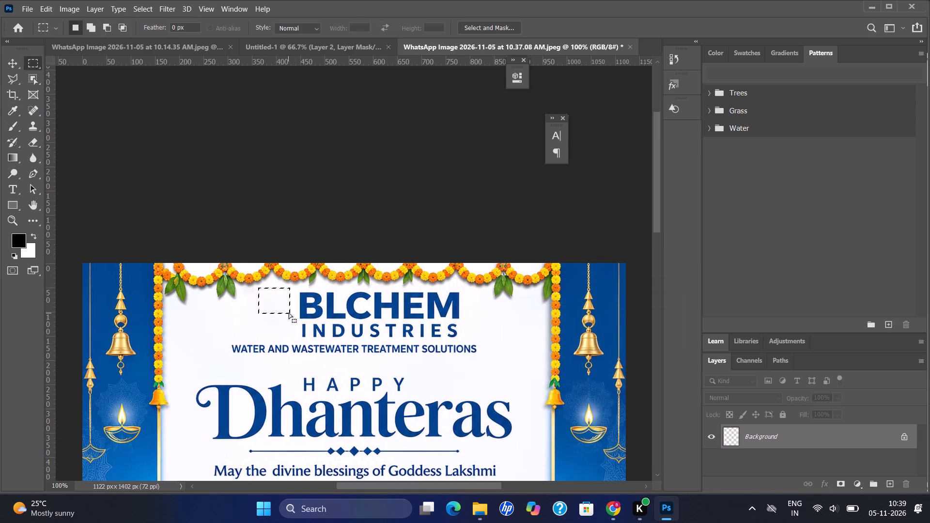
key(ctrl+d)
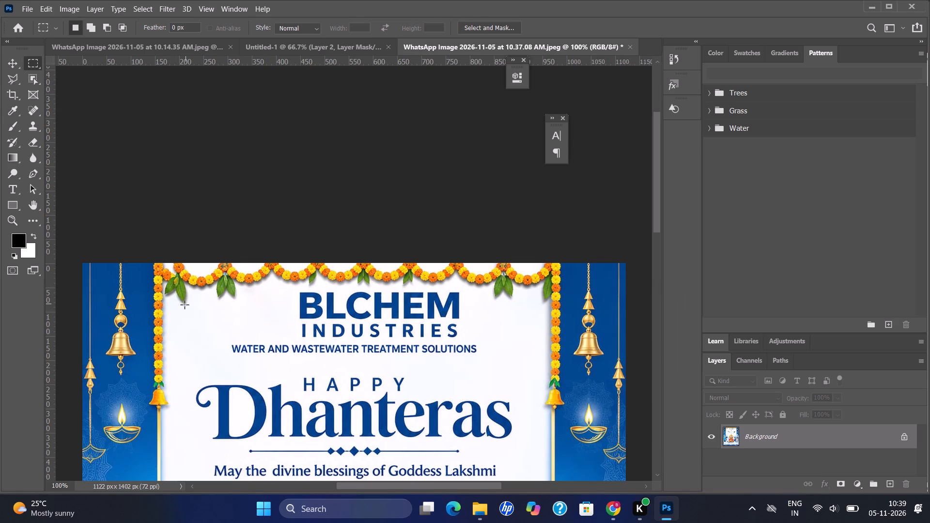
Outline the BLCHEM INDUSTRIES name and tagline with the Polygonal Lasso, remove them with Content-Aware Fill, and deselect.
click(11, 75)
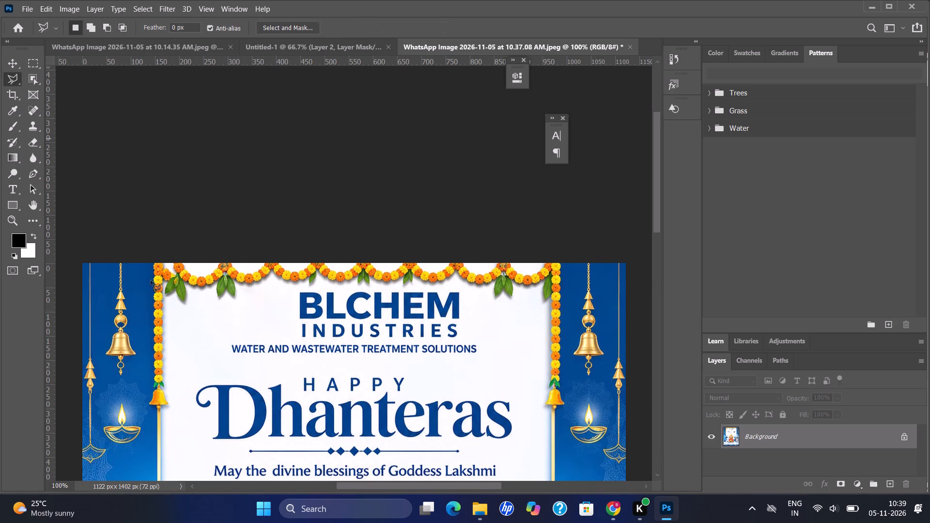
click(231, 366)
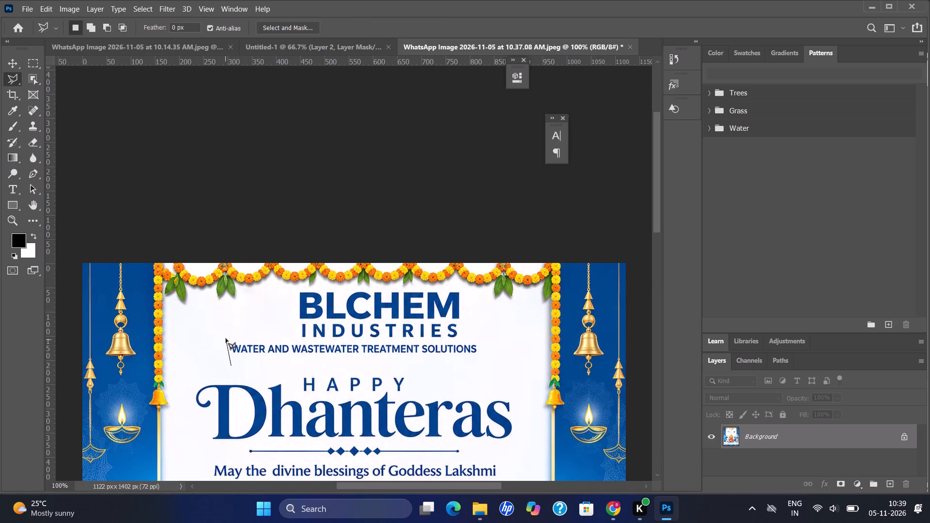
click(226, 338)
click(304, 287)
click(481, 289)
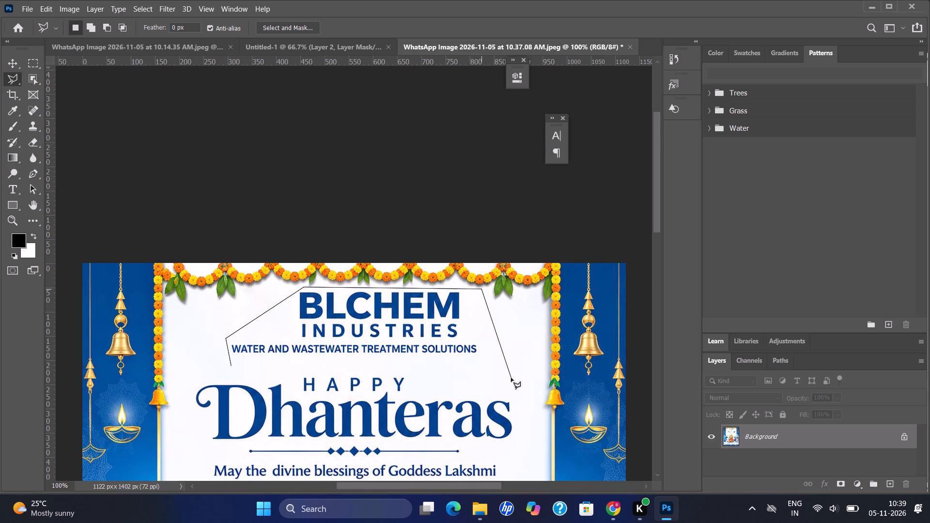
click(511, 378)
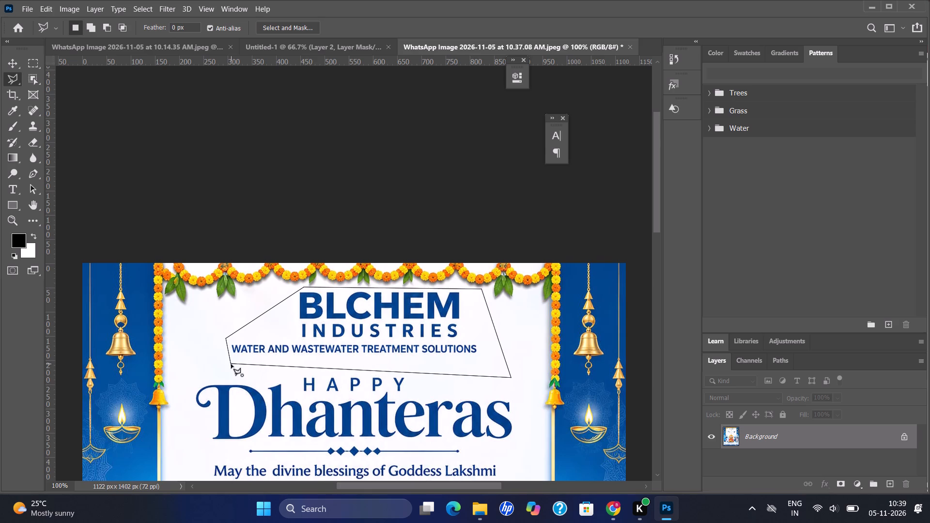
click(231, 364)
key(shift+BackSpace)
key(Return)
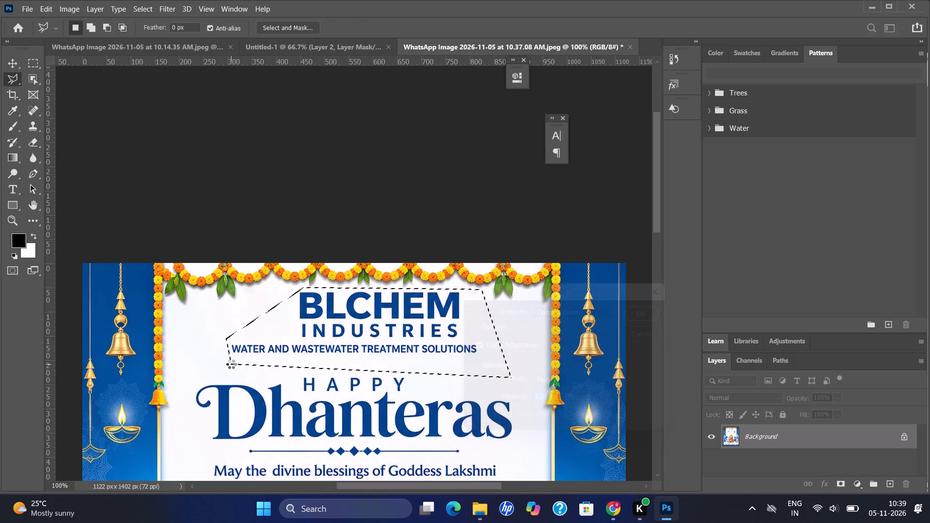
key(ctrl+d)
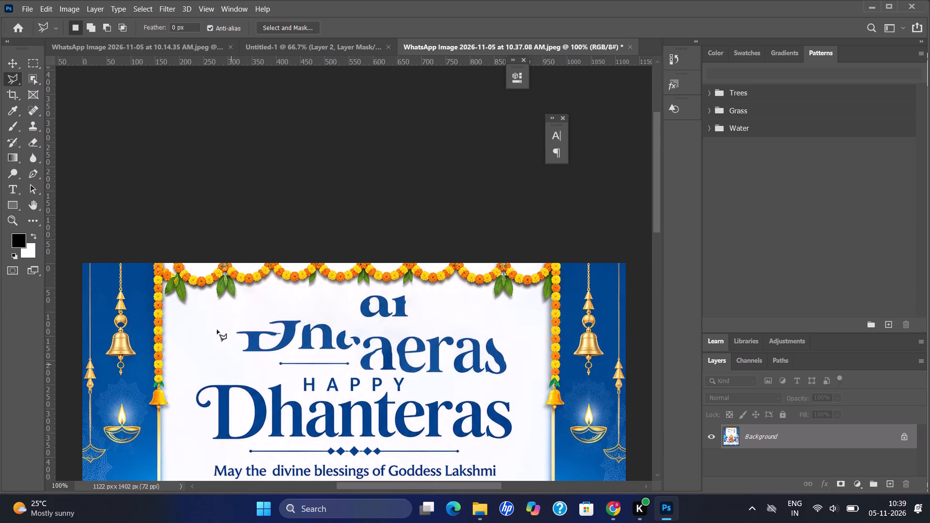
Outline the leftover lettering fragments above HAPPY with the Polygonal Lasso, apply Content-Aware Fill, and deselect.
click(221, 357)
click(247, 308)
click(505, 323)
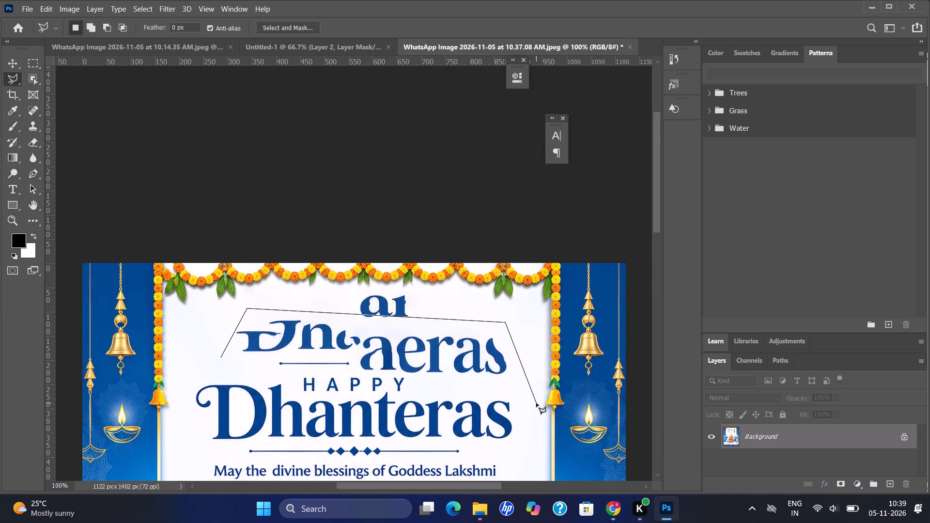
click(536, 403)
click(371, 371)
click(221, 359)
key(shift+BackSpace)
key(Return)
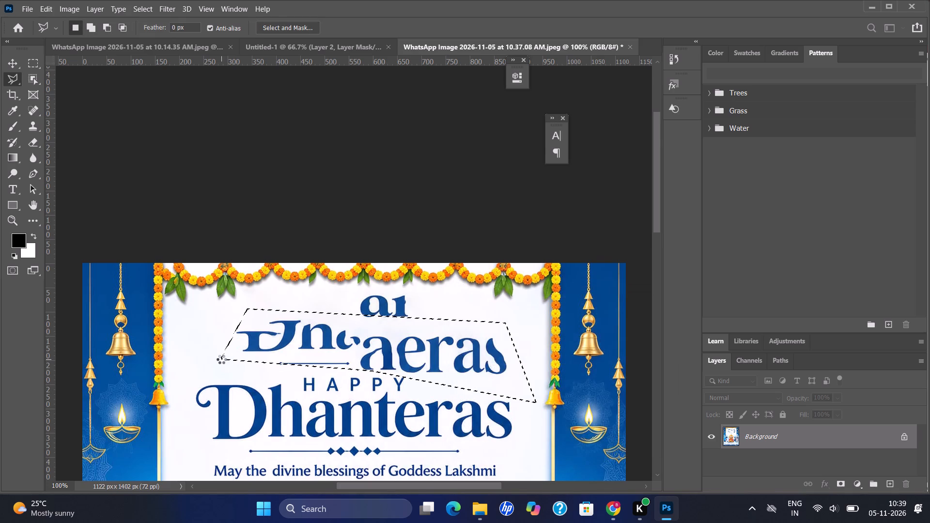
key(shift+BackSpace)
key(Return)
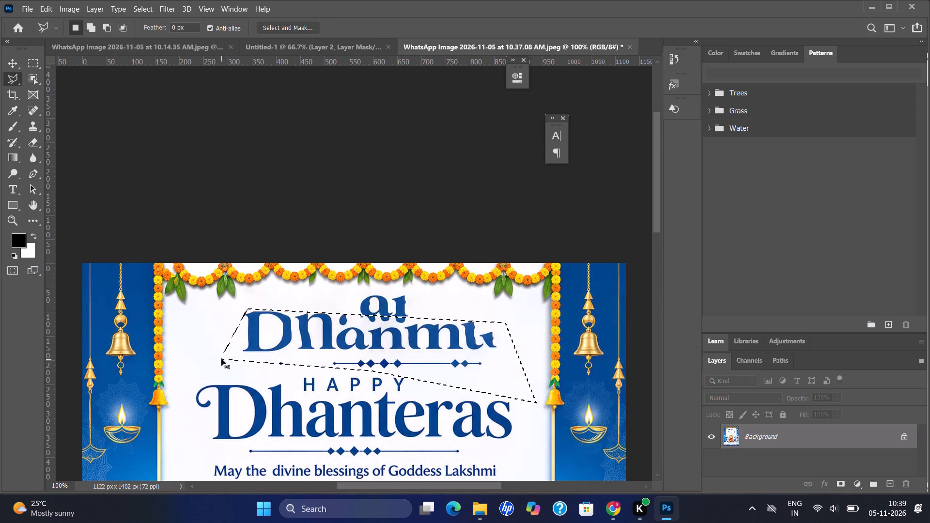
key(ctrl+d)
Outline all the garbled lettering and divider fragments above HAPPY with the Polygonal Lasso, fill the area with white #ffffff, and deselect.
click(221, 359)
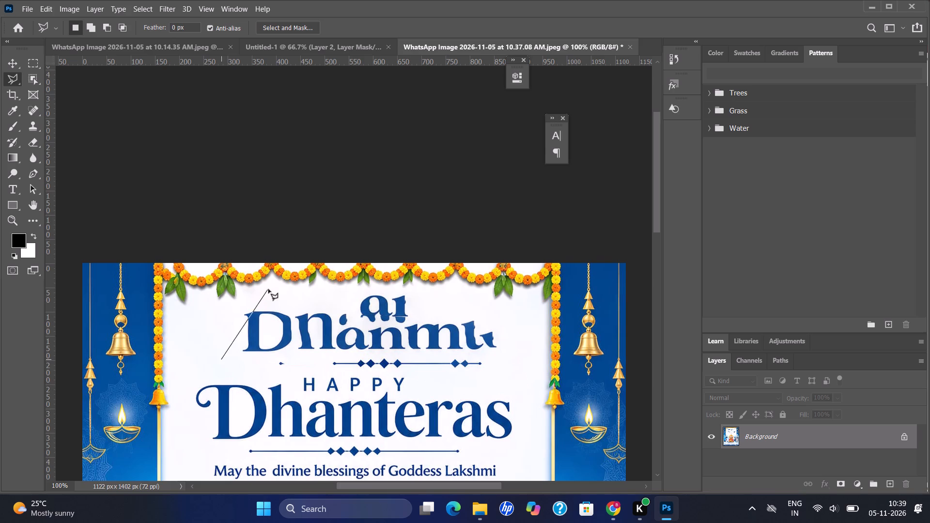
click(232, 305)
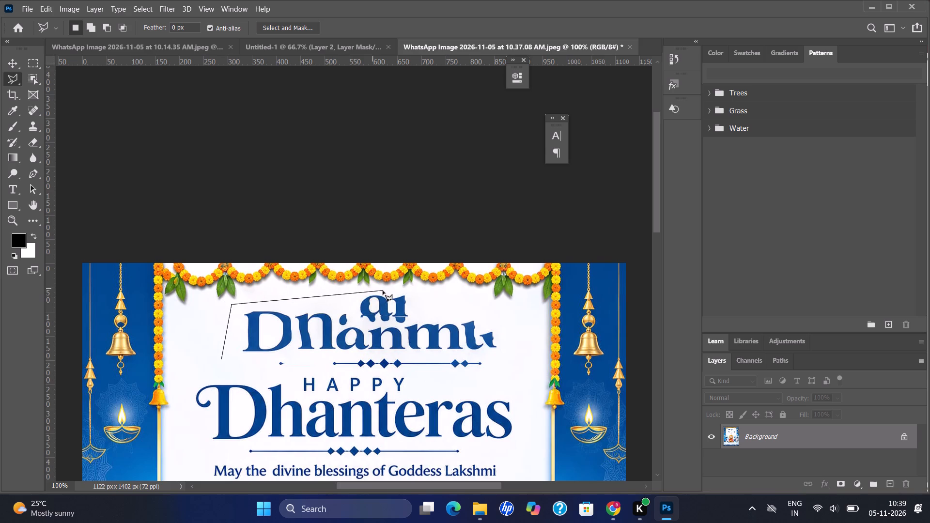
click(383, 291)
click(499, 303)
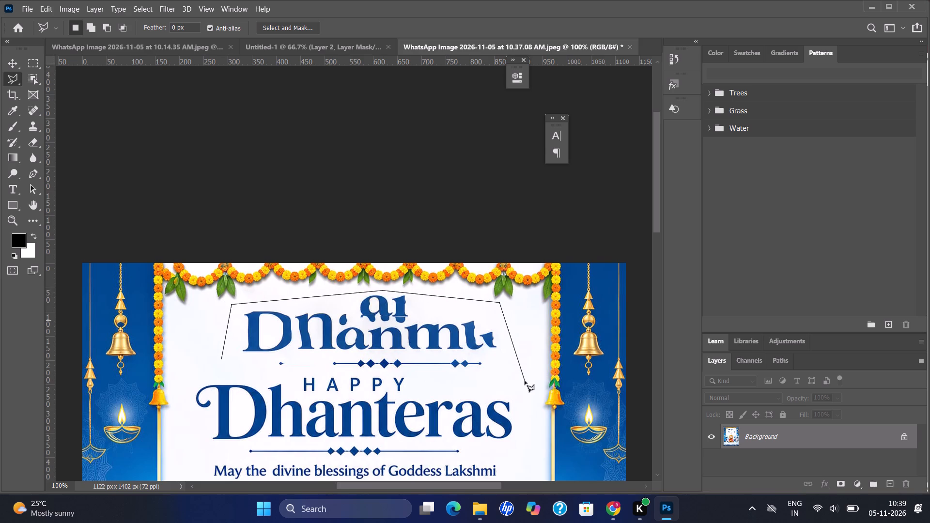
click(525, 381)
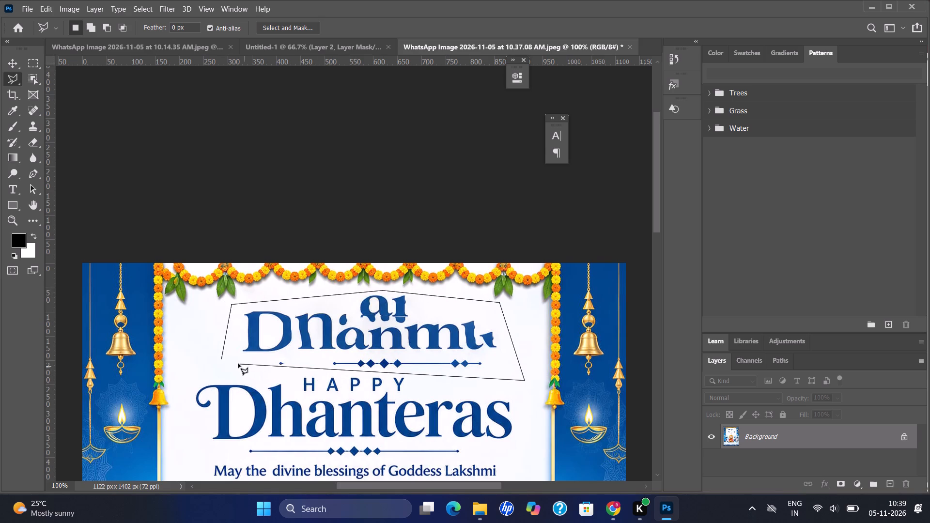
click(228, 367)
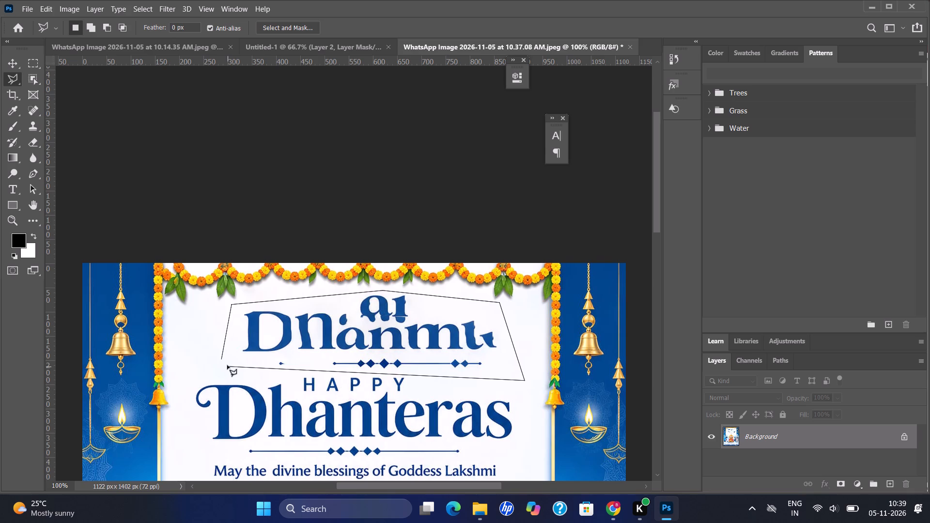
click(221, 358)
key(shift+BackSpace)
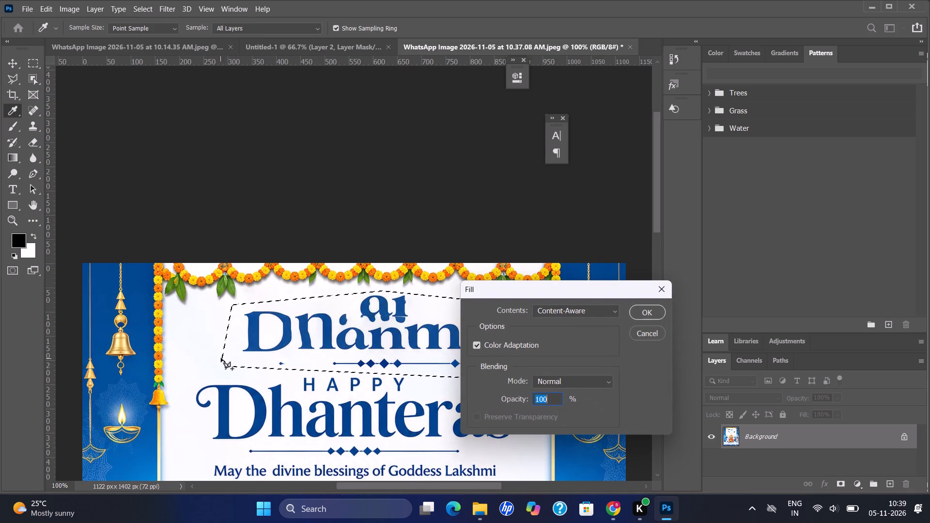
click(576, 311)
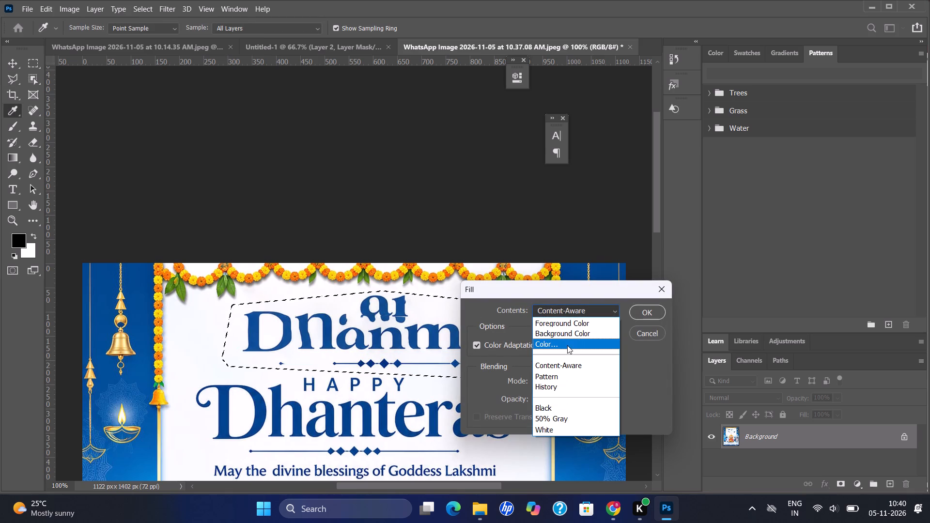
click(567, 345)
click(573, 283)
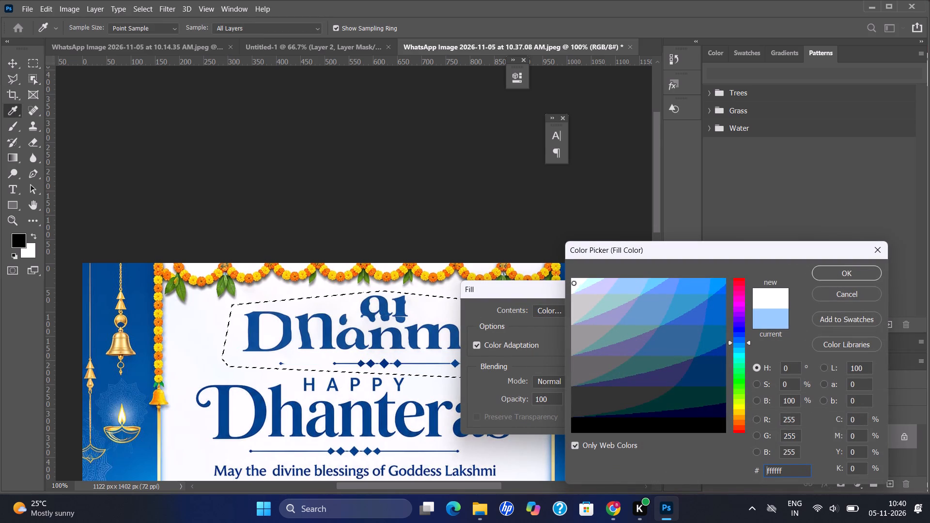
click(276, 291)
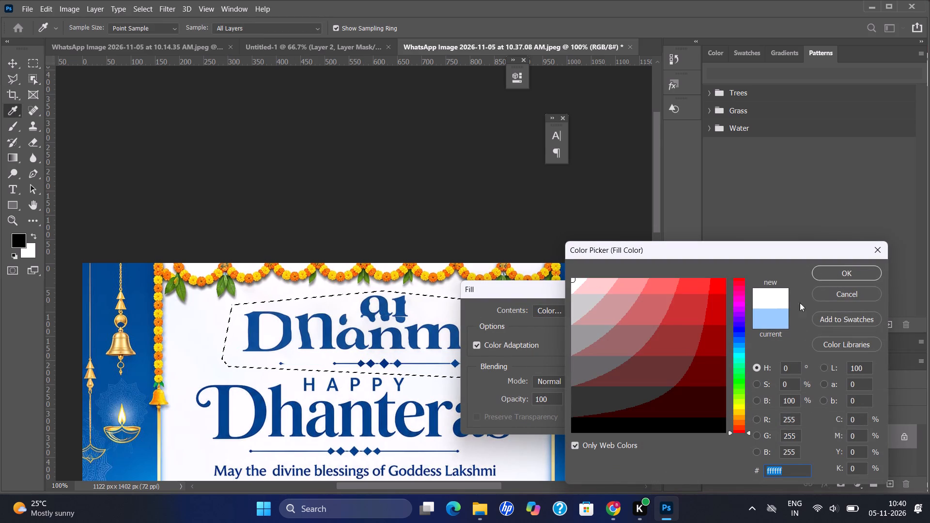
click(830, 270)
click(649, 307)
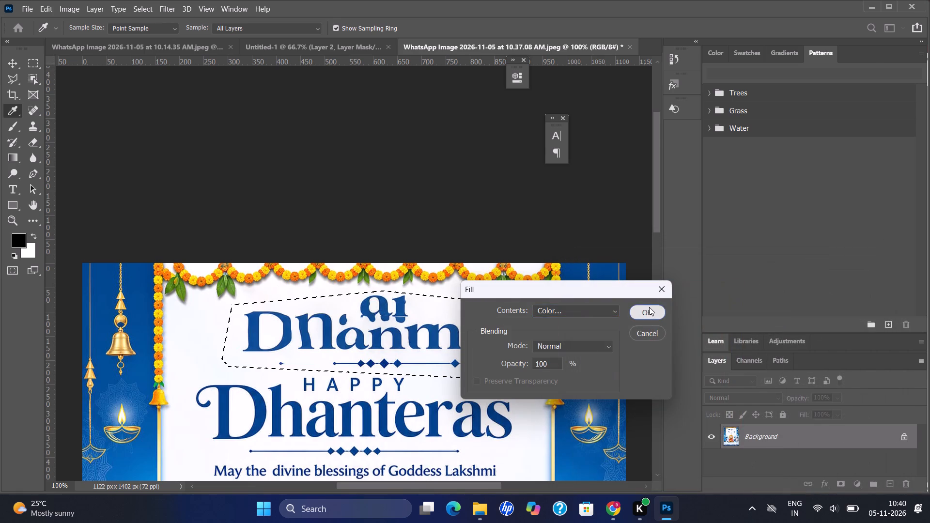
key(ctrl+d)
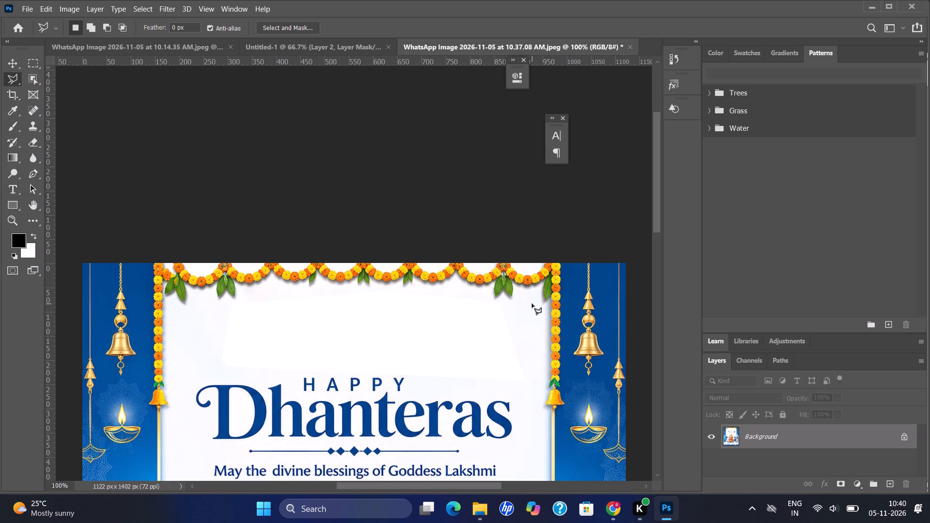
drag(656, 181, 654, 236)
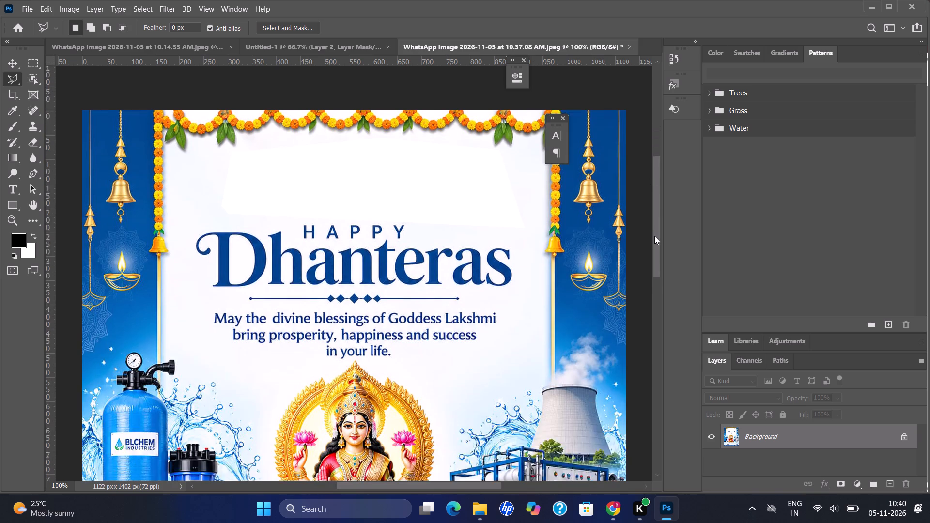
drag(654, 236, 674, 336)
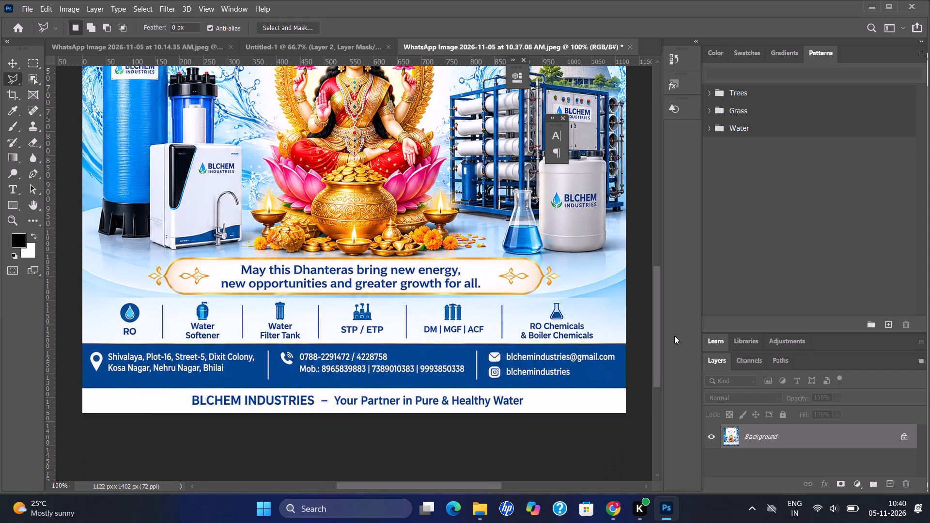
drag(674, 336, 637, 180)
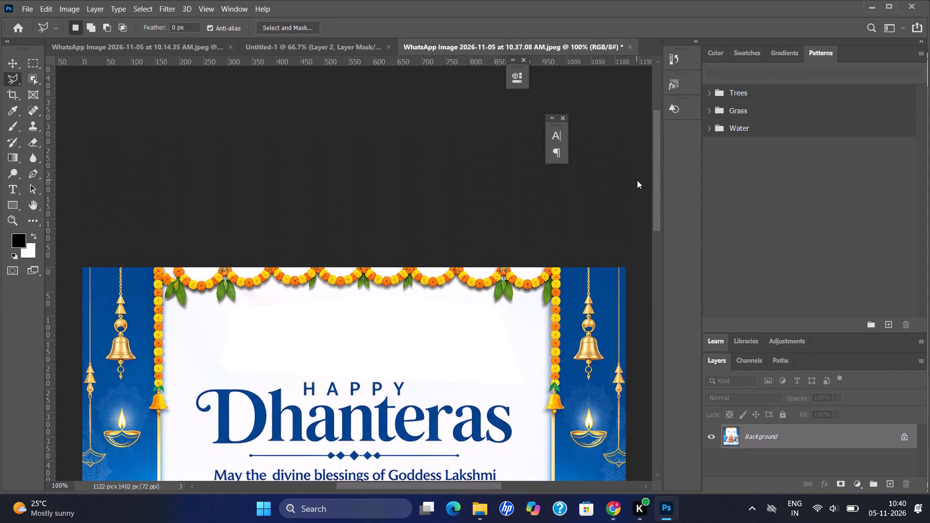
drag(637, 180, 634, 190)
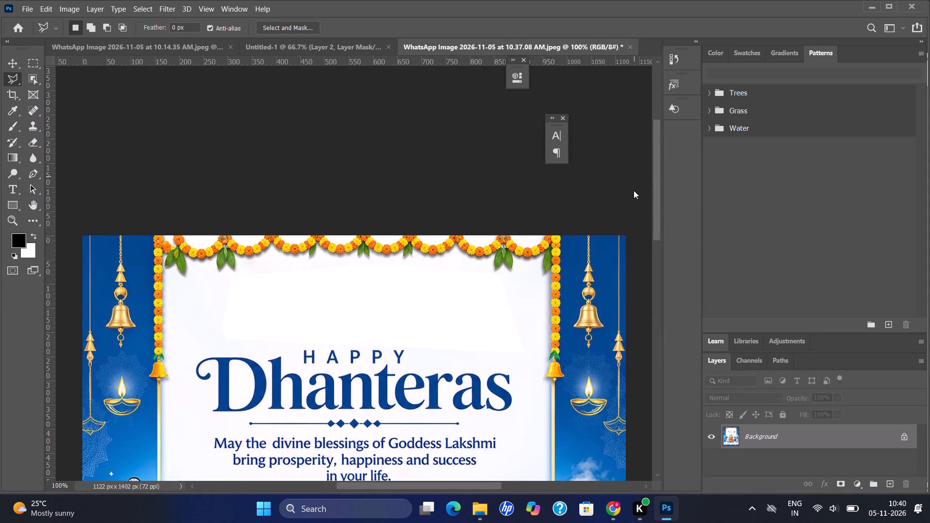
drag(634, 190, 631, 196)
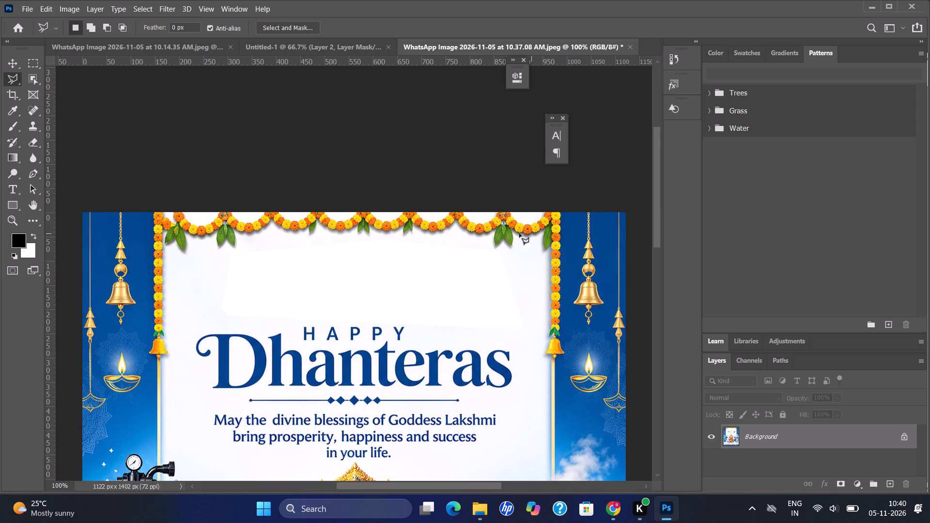
Close the floating Character and Paragraph panel group over the canvas.
drag(572, 194, 552, 203)
double_click(561, 117)
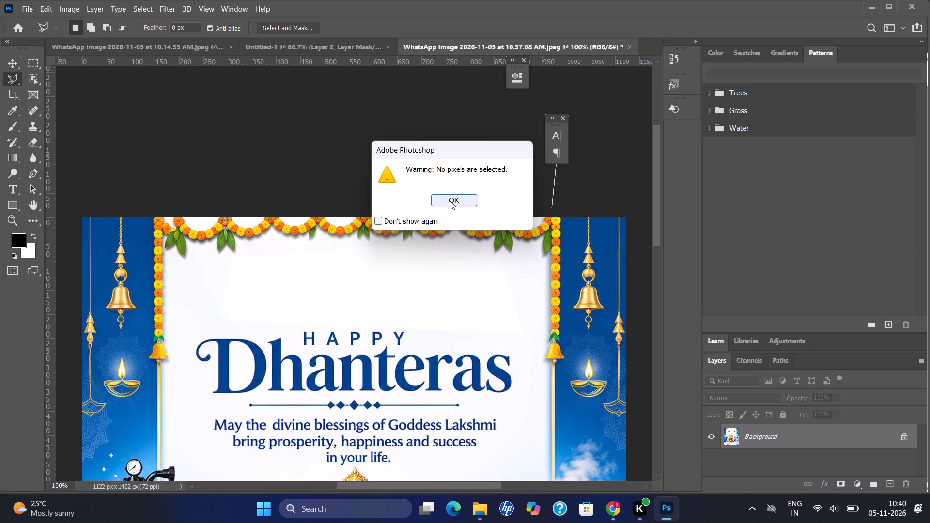
click(450, 201)
click(565, 117)
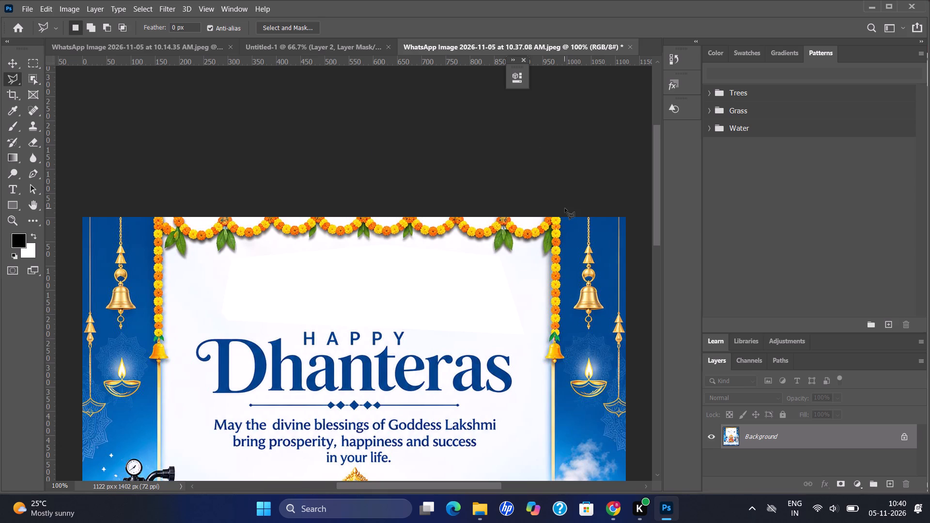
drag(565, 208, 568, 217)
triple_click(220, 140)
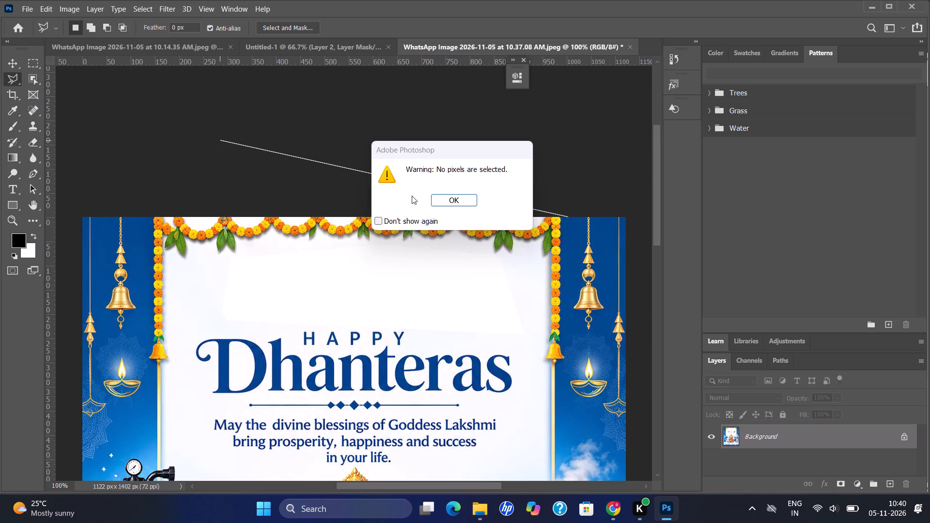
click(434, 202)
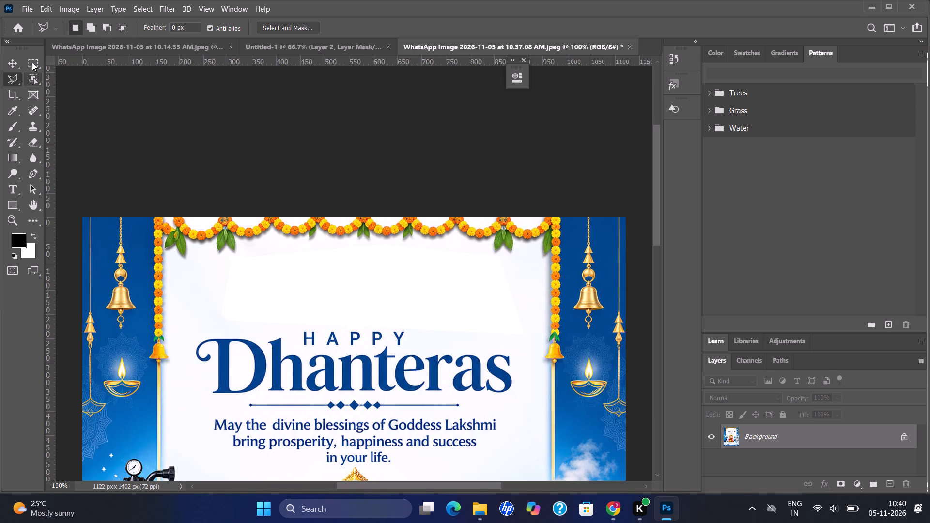
Switch to the Rectangular Marquee tool.
click(31, 62)
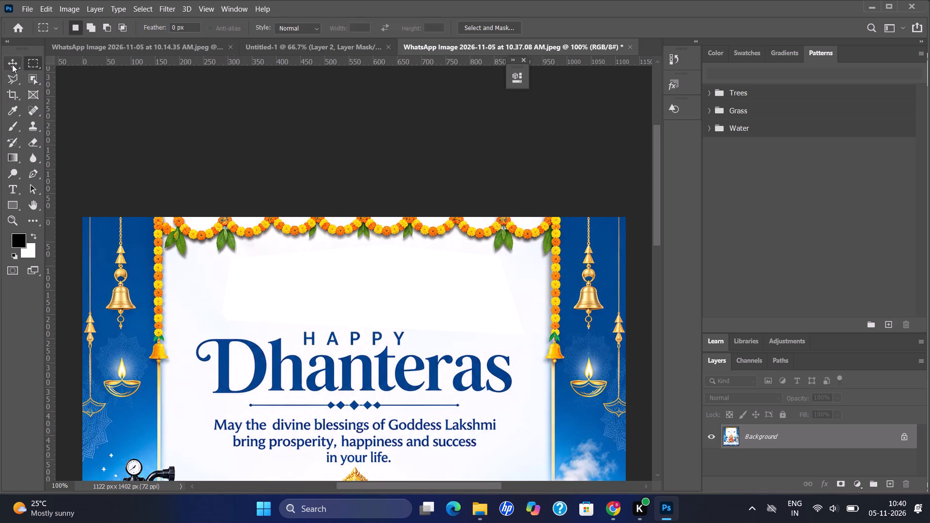
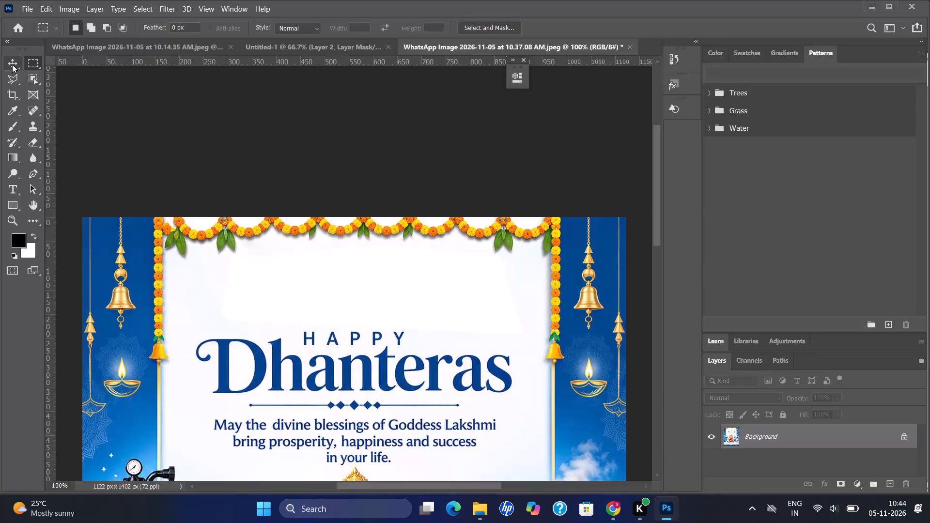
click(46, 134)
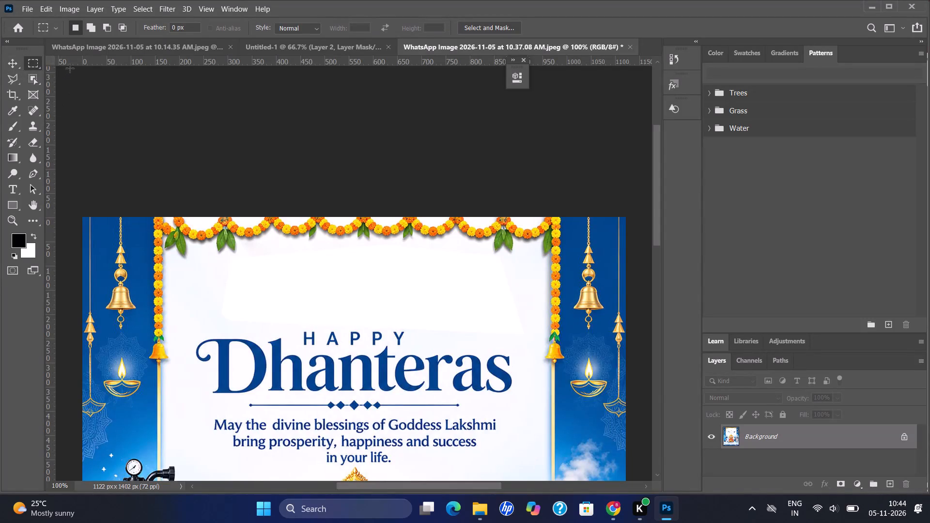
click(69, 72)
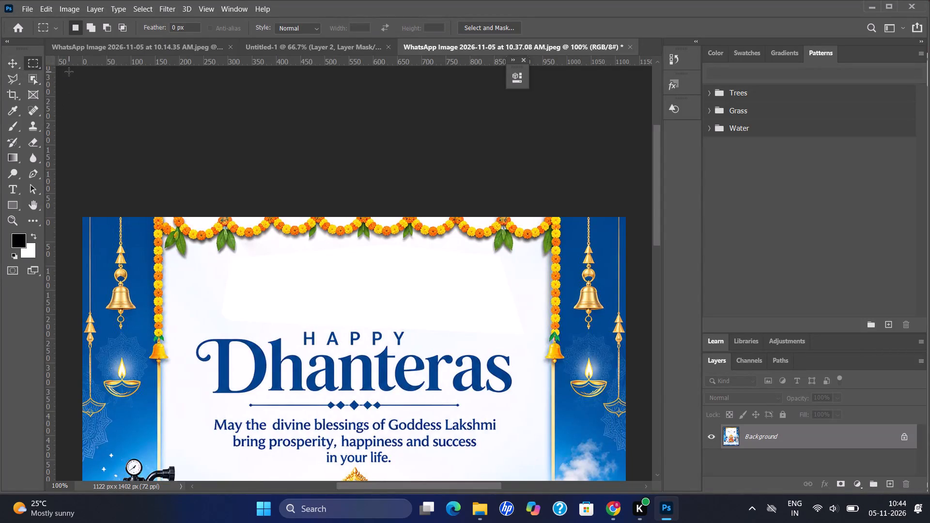
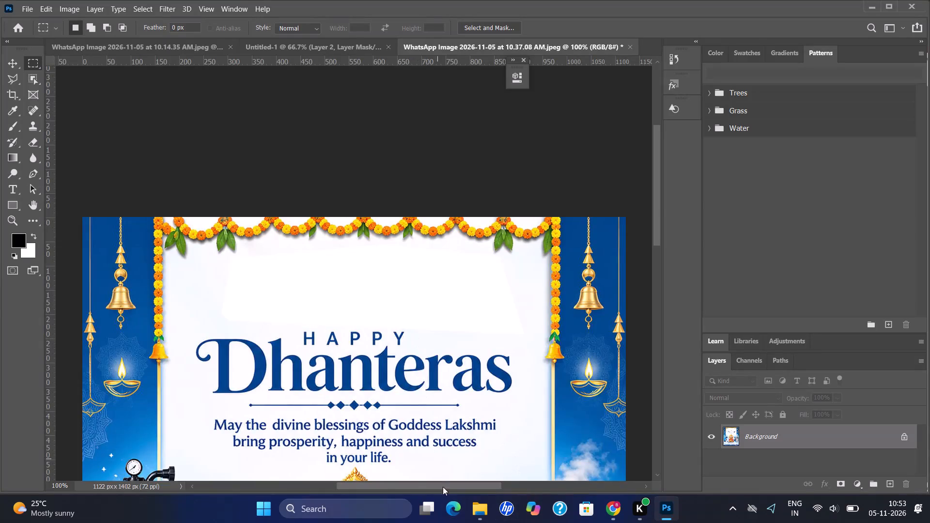
Look over the Dhanteras reference image from the garland header to the contact footer.
scroll(447, 469, down, 3)
scroll(482, 328, down, 13)
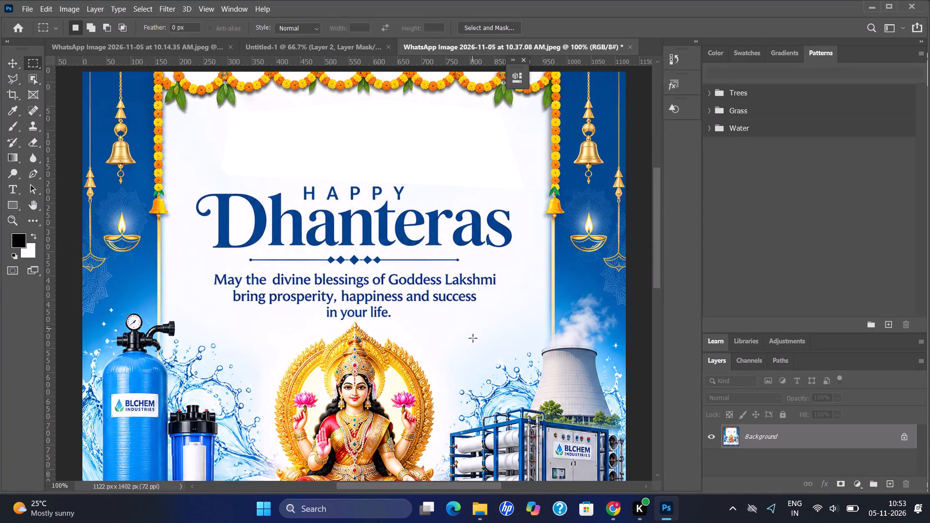
scroll(473, 338, down, 20)
scroll(473, 338, down, 8)
scroll(473, 344, up, 2)
scroll(473, 344, down, 3)
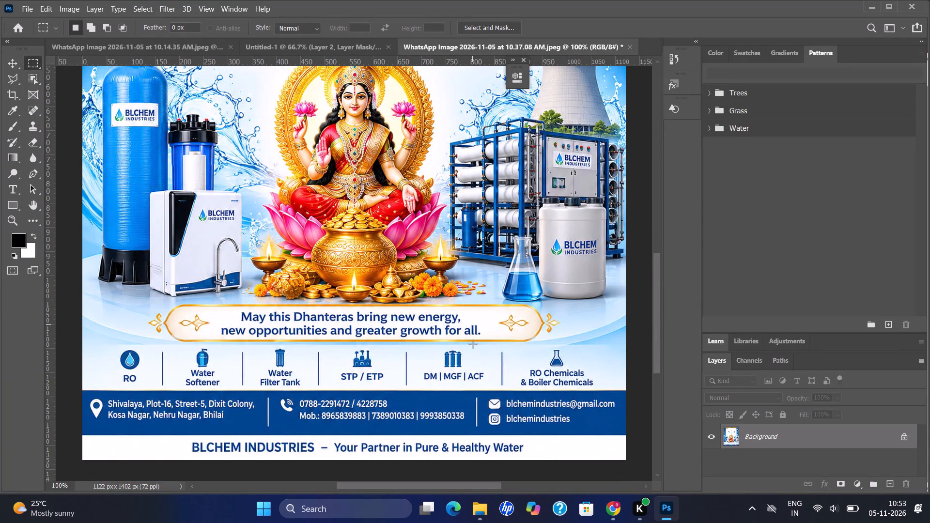
scroll(473, 344, up, 14)
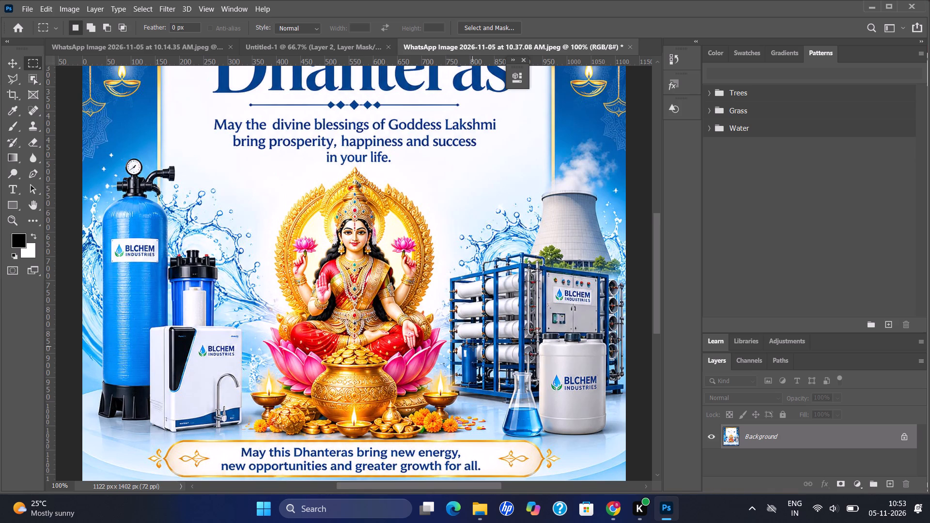
scroll(473, 347, up, 5)
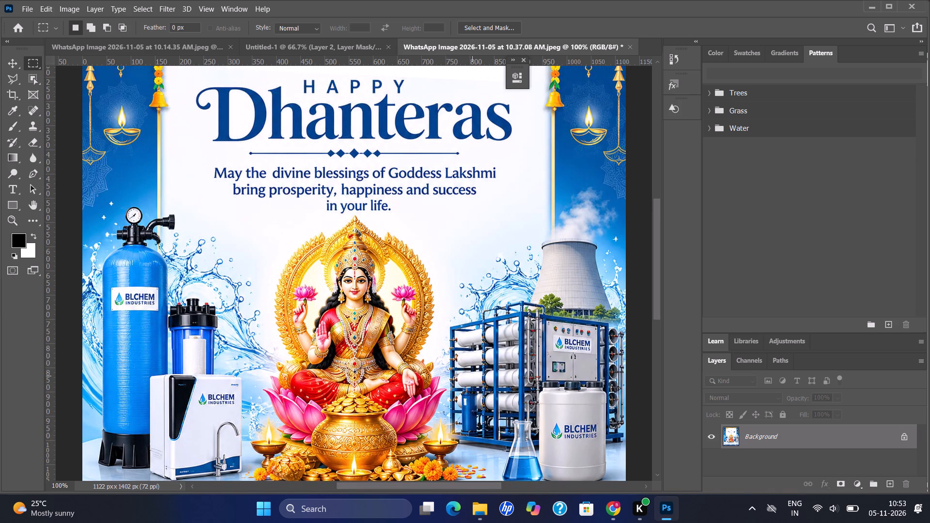
scroll(473, 347, up, 5)
scroll(473, 347, up, 17)
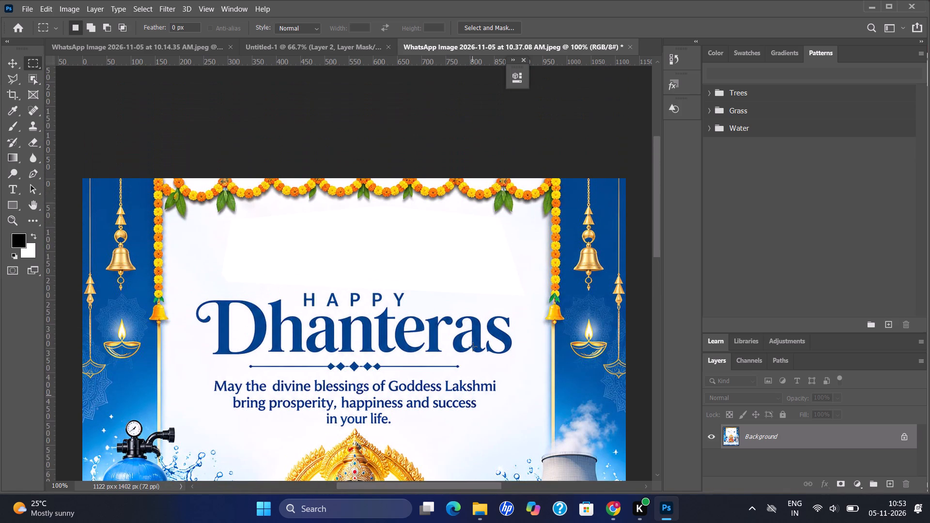
scroll(473, 347, up, 3)
scroll(249, 222, up, 2)
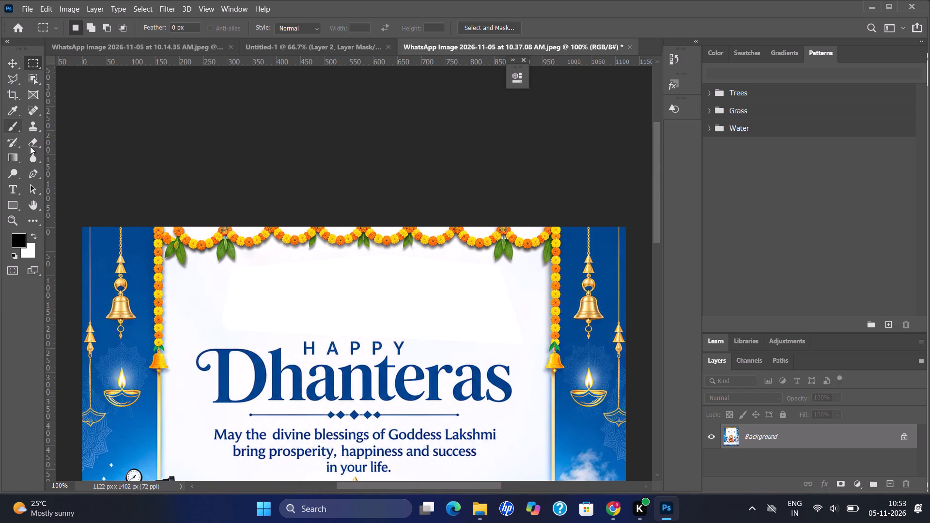
Add the text "BLCHEM INDUSTRIES" in the cleared white area above the HAPPY Dhanteras heading.
click(13, 194)
click(328, 279)
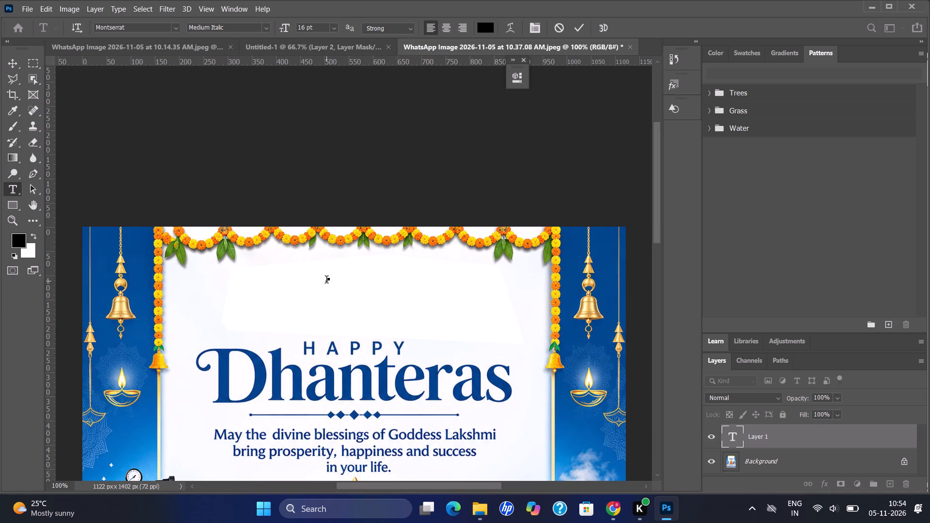
text(BL)
text(CHEM INDUSGT)
key(BackSpace)
key(BackSpace)
text(TRIES)
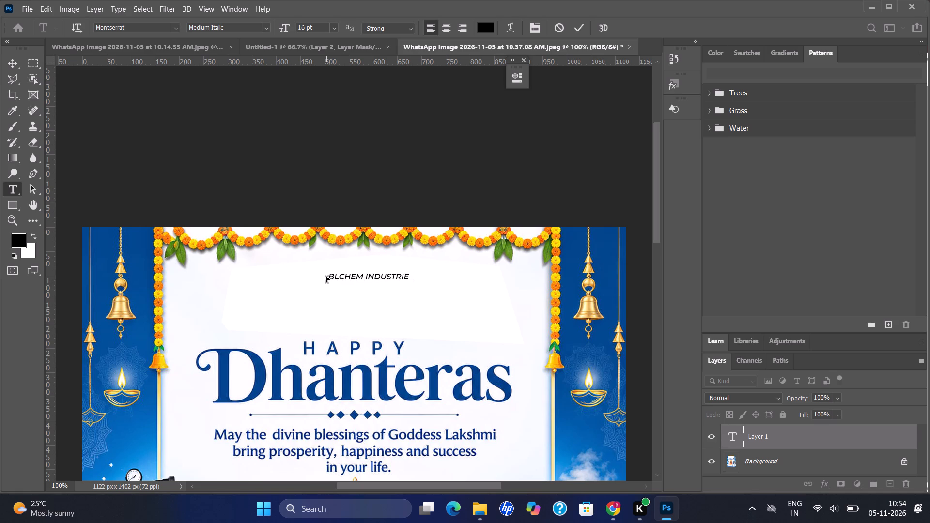
drag(585, 37, 576, 29)
click(576, 29)
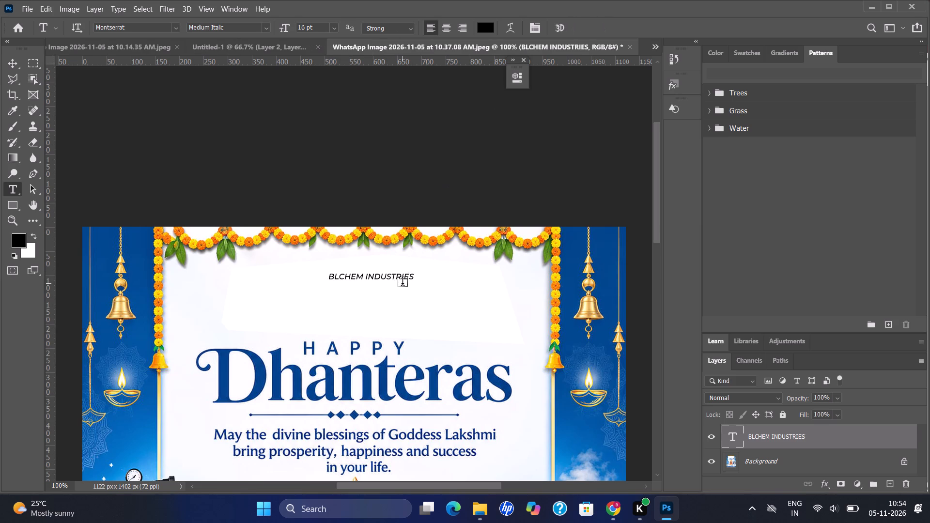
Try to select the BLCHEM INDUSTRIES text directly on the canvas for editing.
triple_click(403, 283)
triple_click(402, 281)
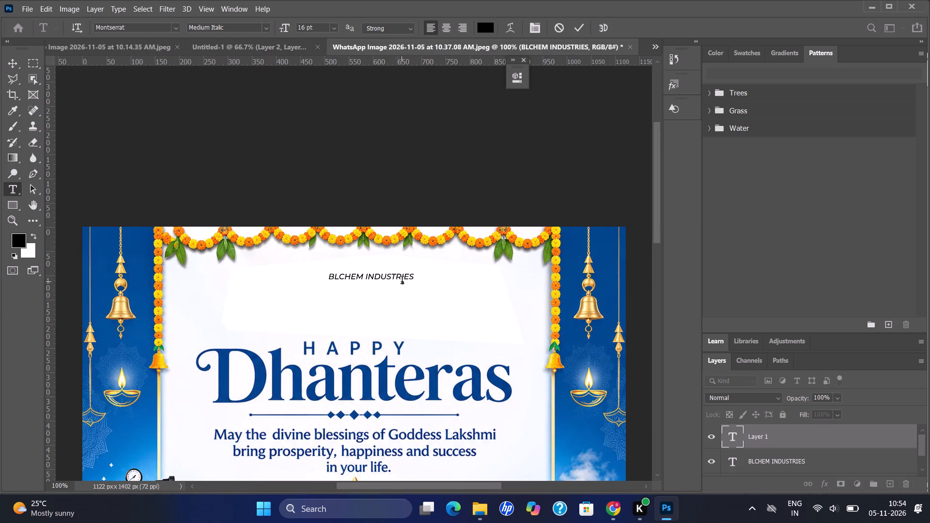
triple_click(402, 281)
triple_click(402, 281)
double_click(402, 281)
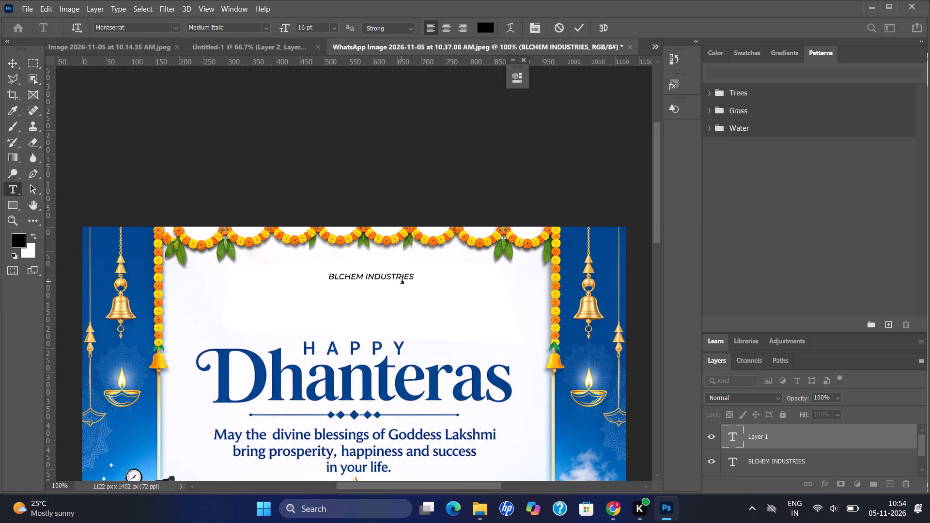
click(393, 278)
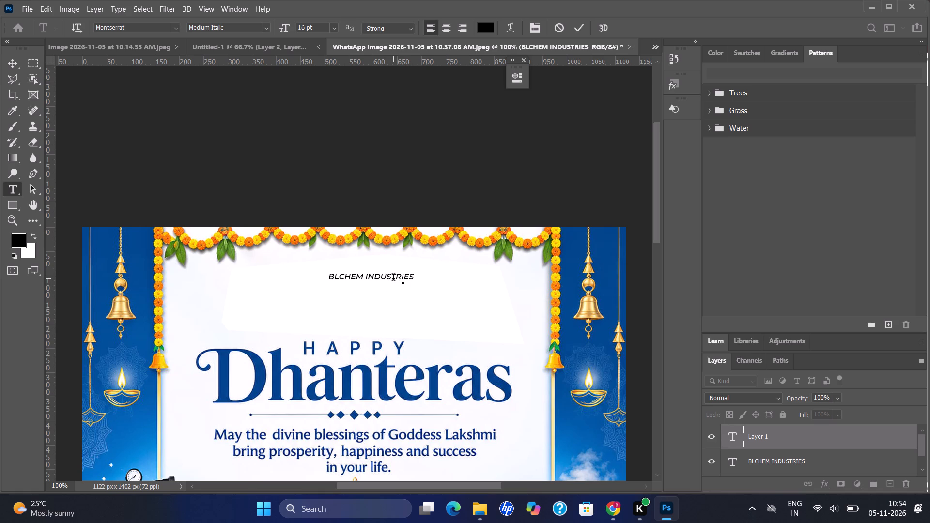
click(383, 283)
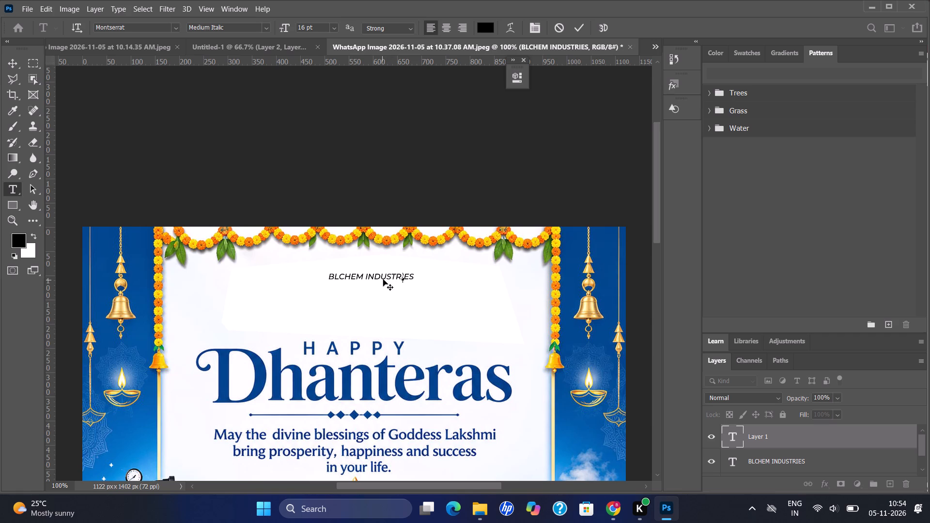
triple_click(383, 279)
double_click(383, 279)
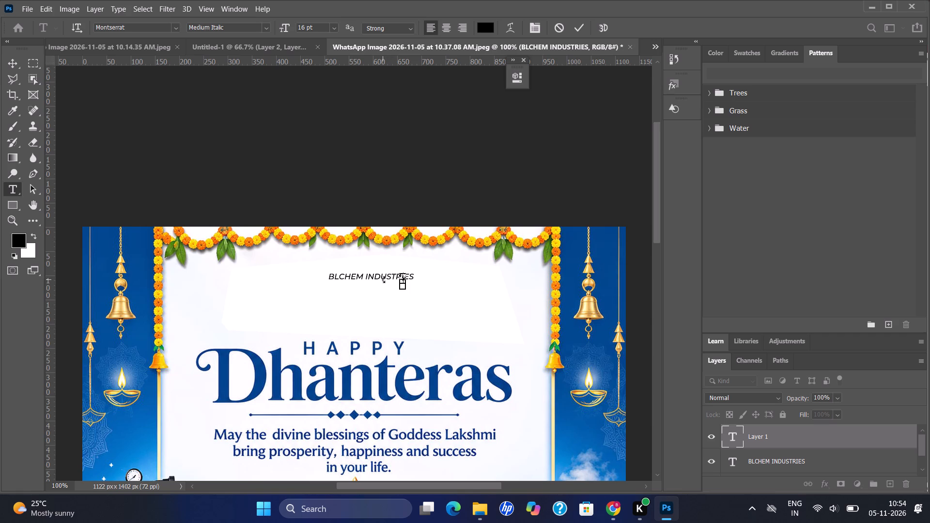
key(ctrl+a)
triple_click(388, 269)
Select all the BLCHEM INDUSTRIES text from its layer and set it to Bebas Neue at 36 pt.
click(751, 459)
double_click(735, 460)
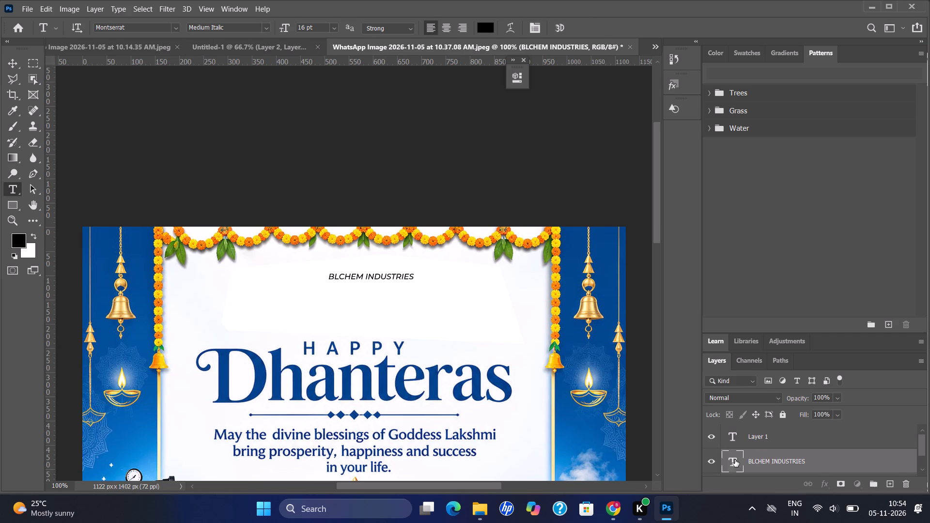
double_click(735, 460)
click(735, 460)
click(735, 460)
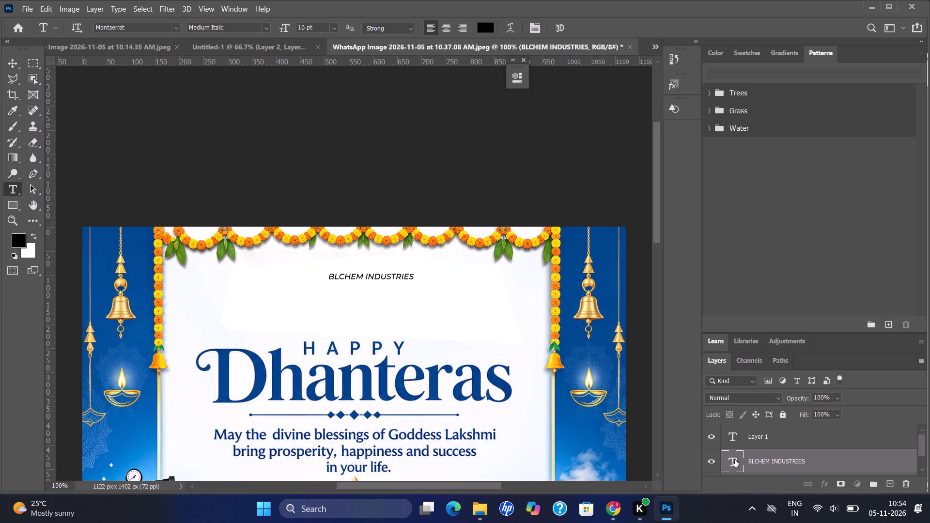
double_click(735, 460)
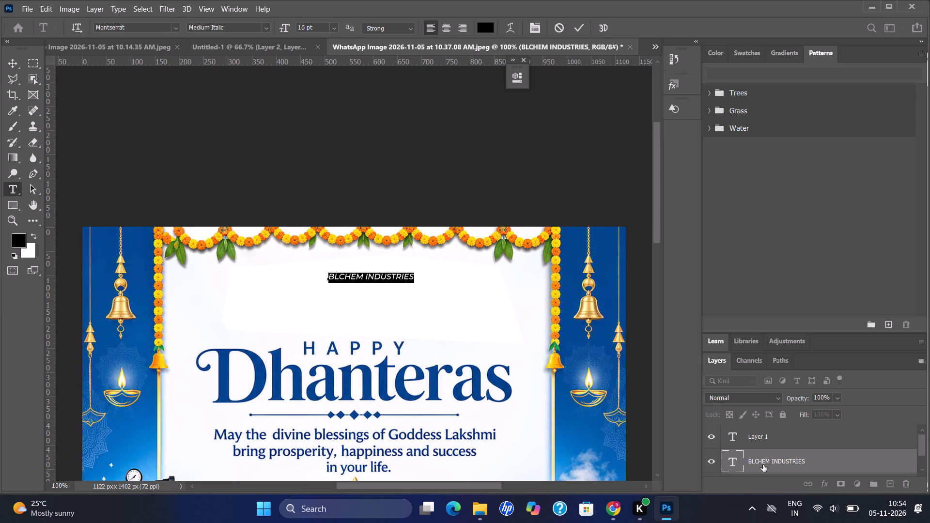
click(173, 27)
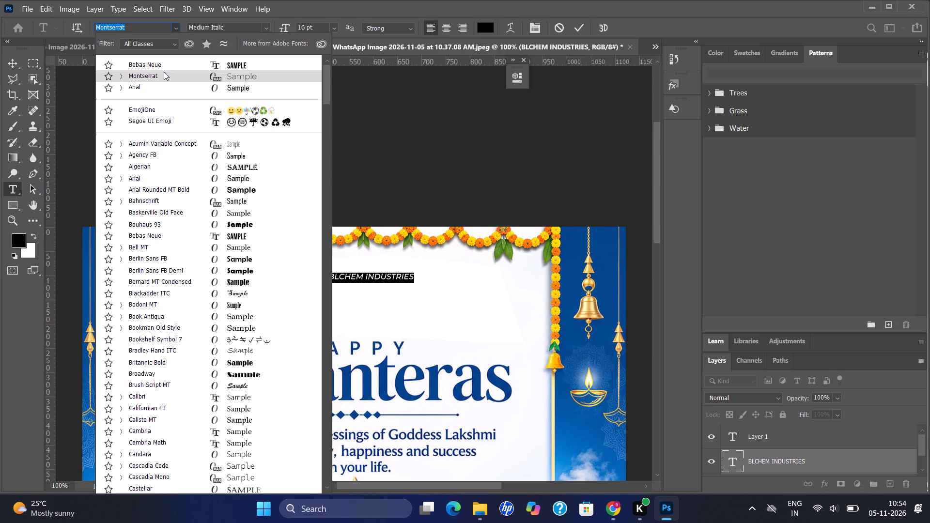
click(156, 67)
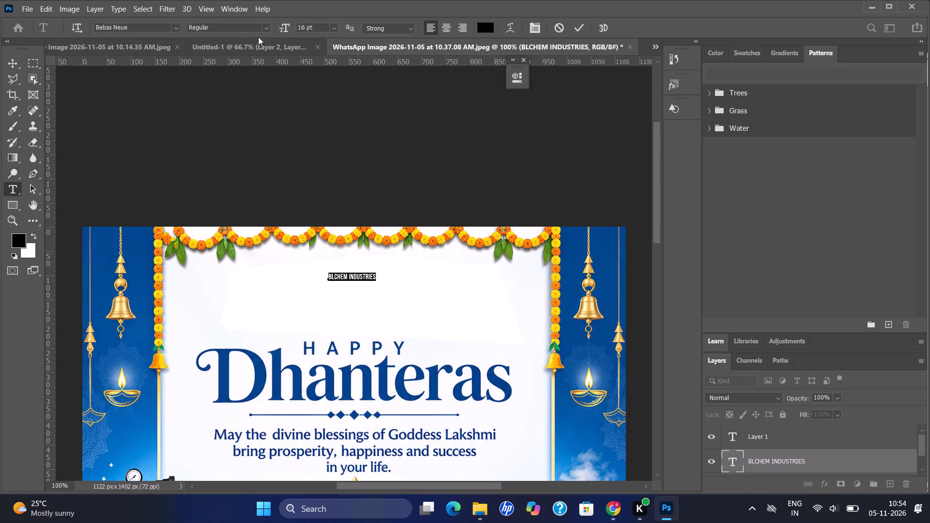
click(333, 31)
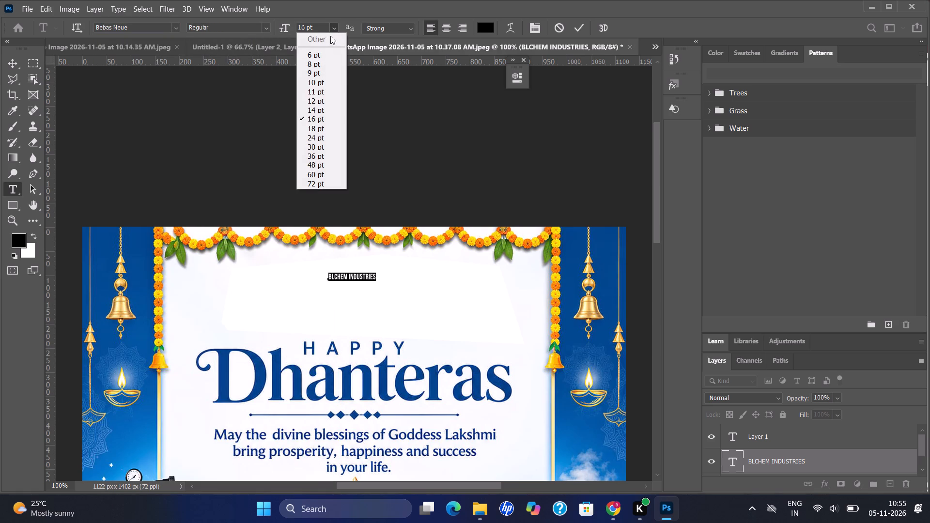
click(307, 157)
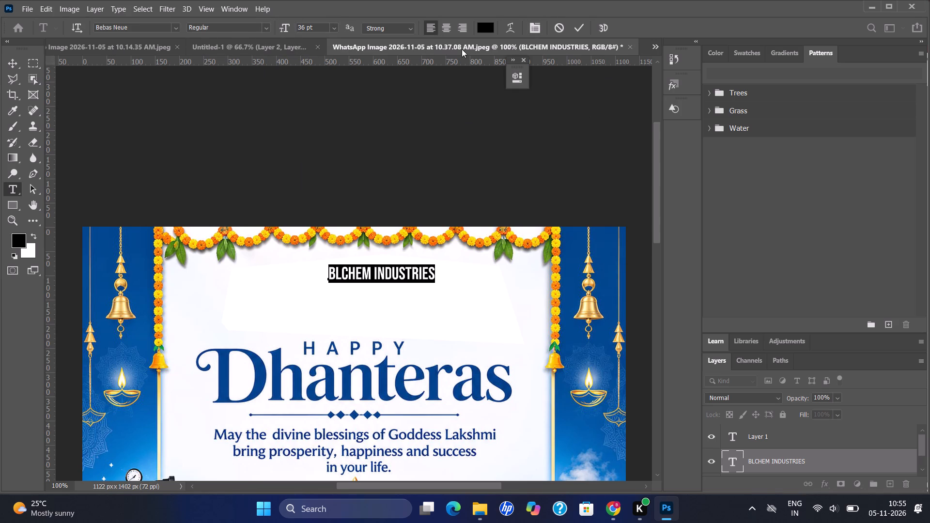
Colour the BLCHEM INDUSTRIES text blue, 0033cc, and commit the text edit.
click(484, 22)
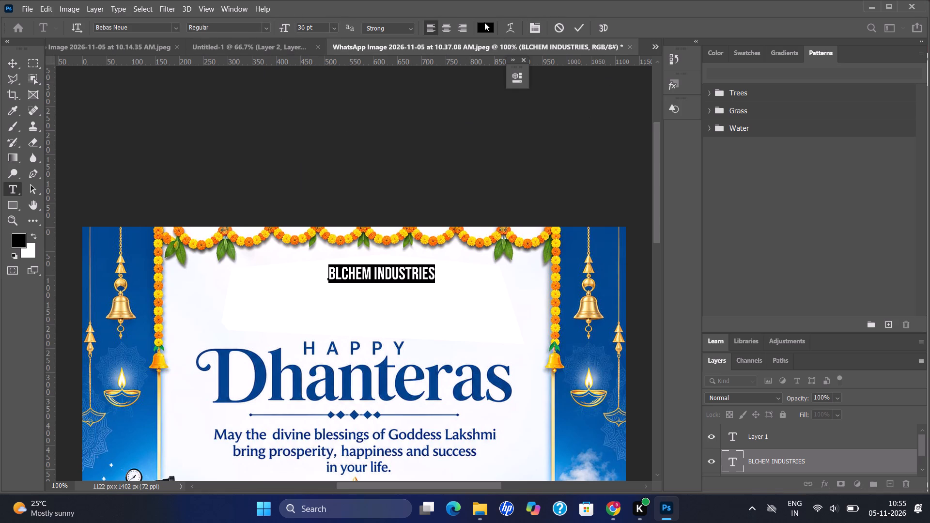
click(484, 22)
click(483, 27)
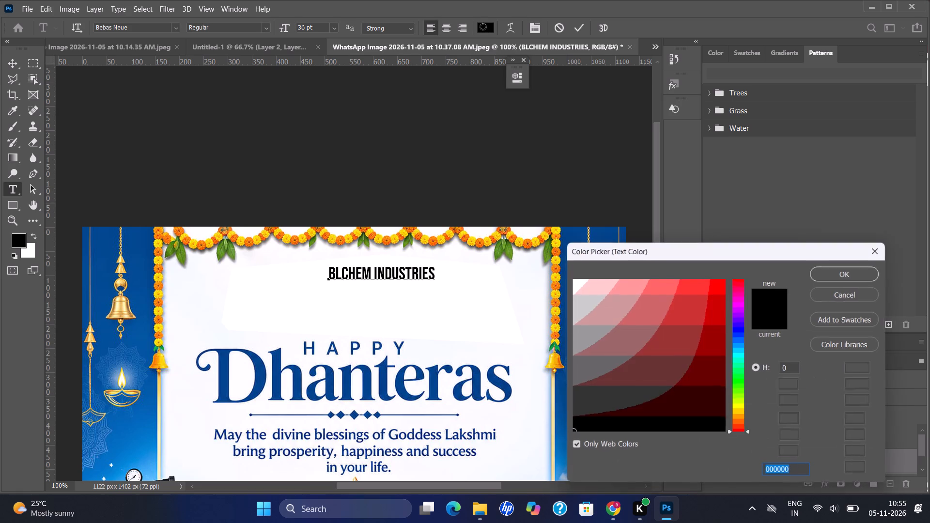
click(739, 334)
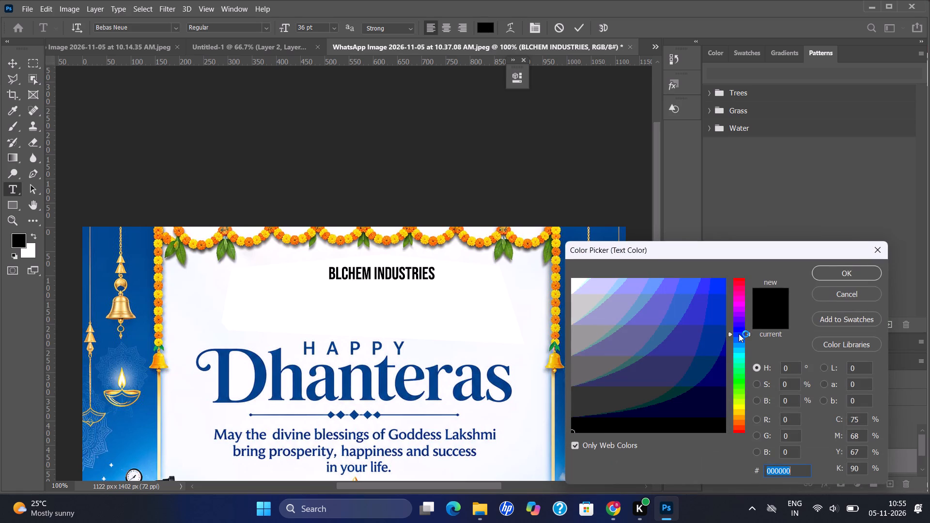
click(703, 300)
click(718, 300)
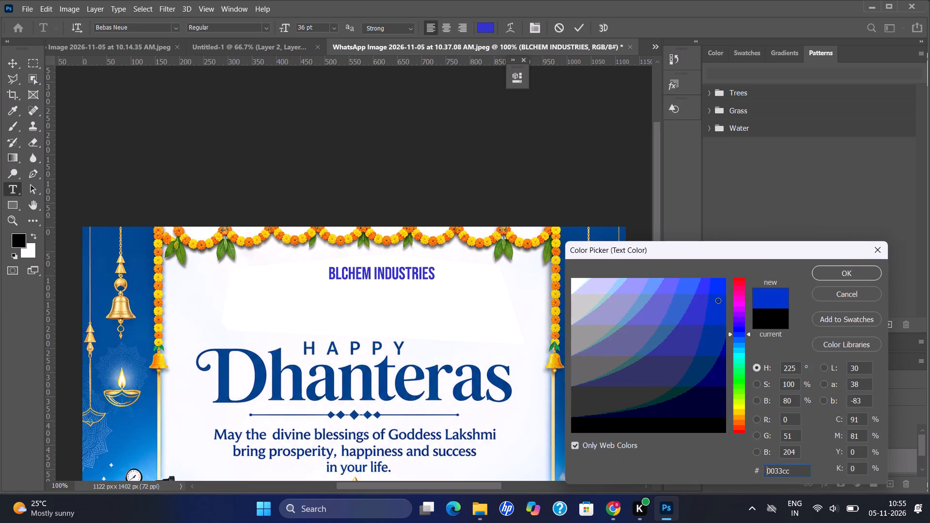
click(842, 276)
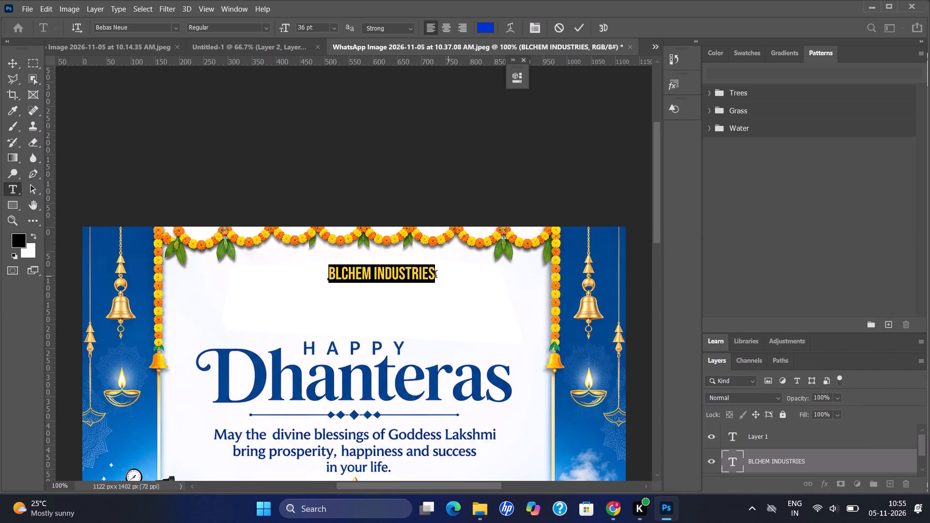
click(450, 289)
click(577, 27)
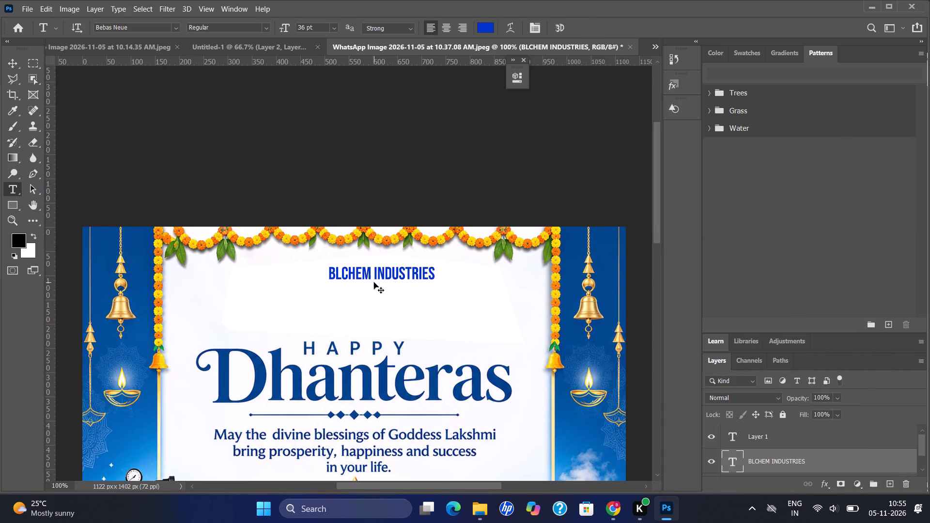
Scale the BLCHEM INDUSTRIES text up to about 127% and move it towards the middle above the HAPPY heading.
key(ctrl+t)
drag(436, 284, 462, 312)
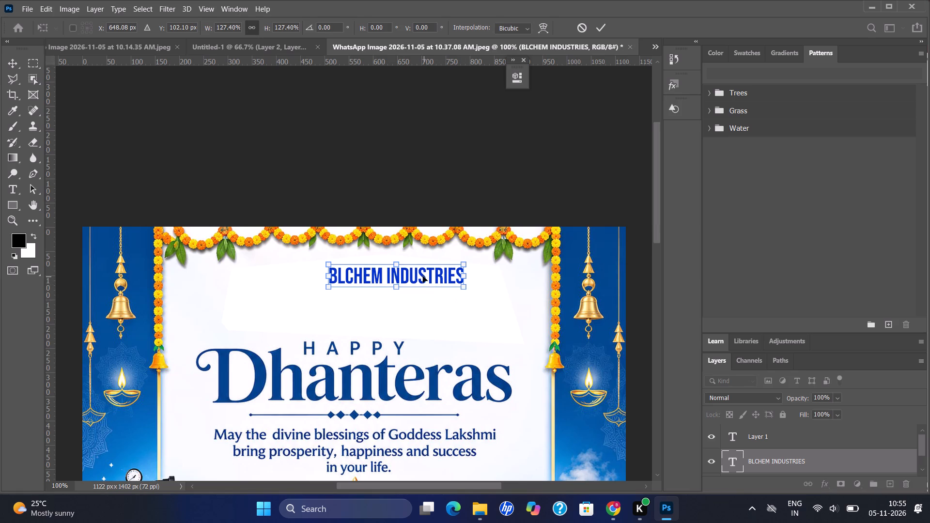
drag(422, 276, 381, 274)
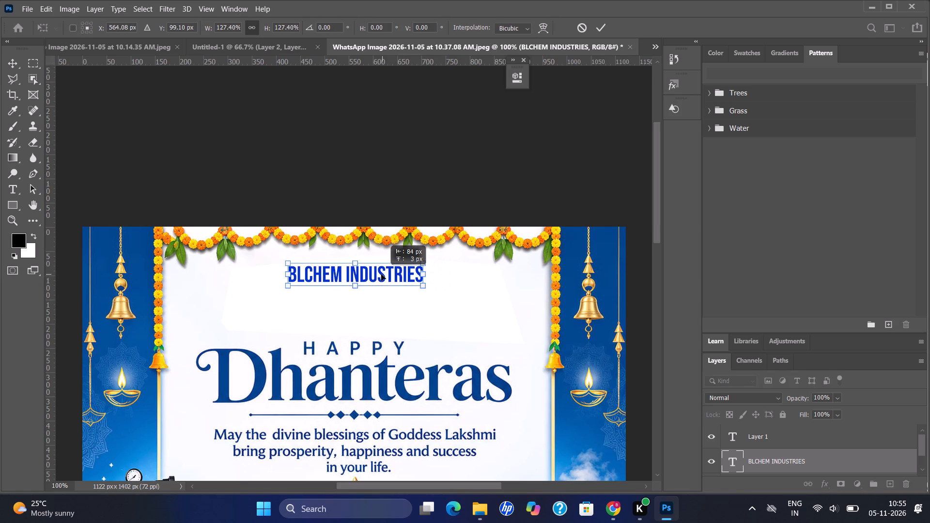
drag(381, 274, 391, 275)
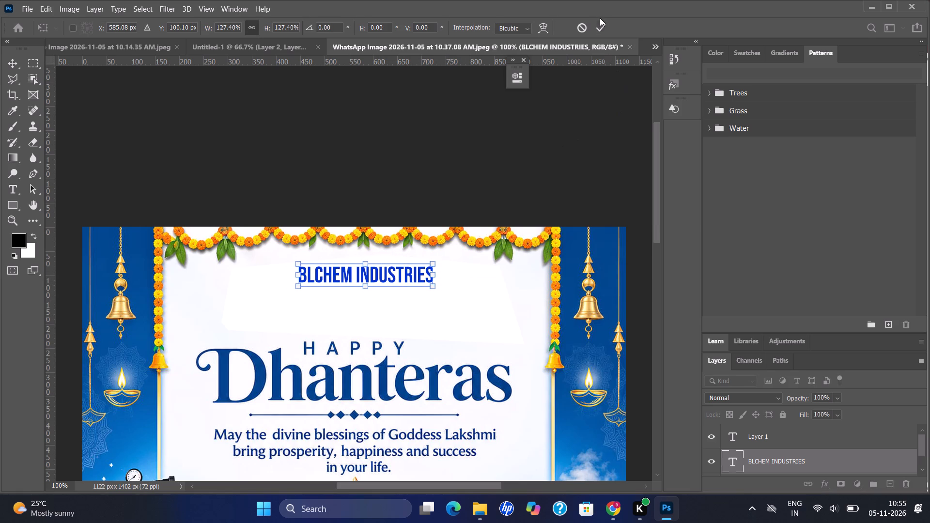
click(600, 18)
click(601, 23)
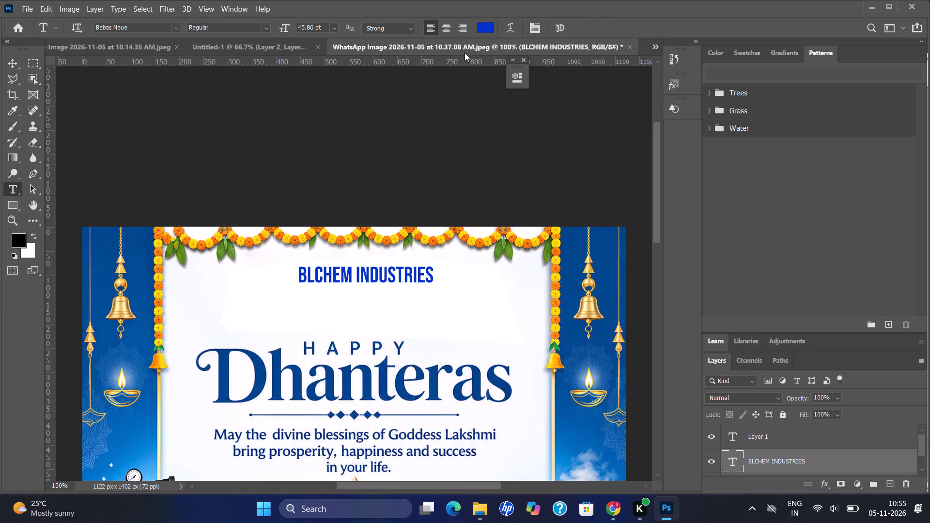
Set the BLCHEM INDUSTRIES text to centre alignment and align its layer with the Background layer by horizontal centres.
click(446, 26)
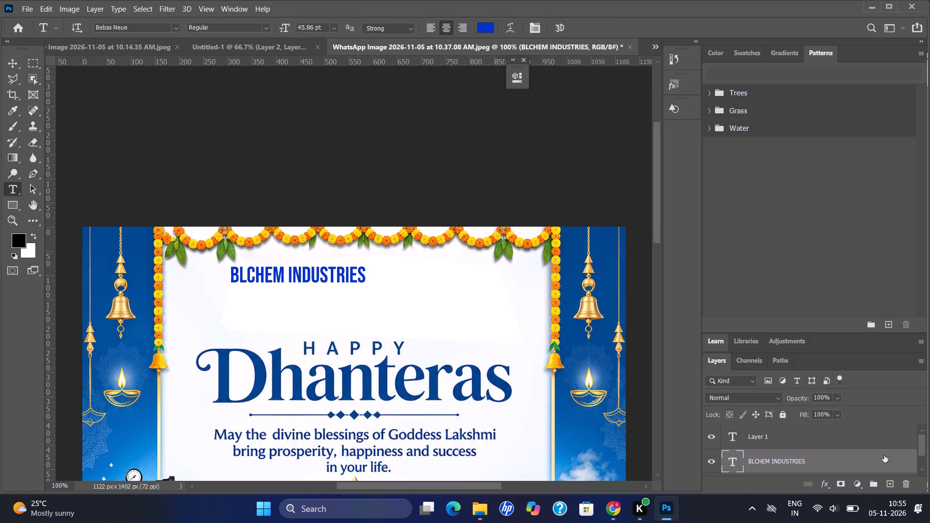
double_click(929, 472)
scroll(912, 454, down, 5)
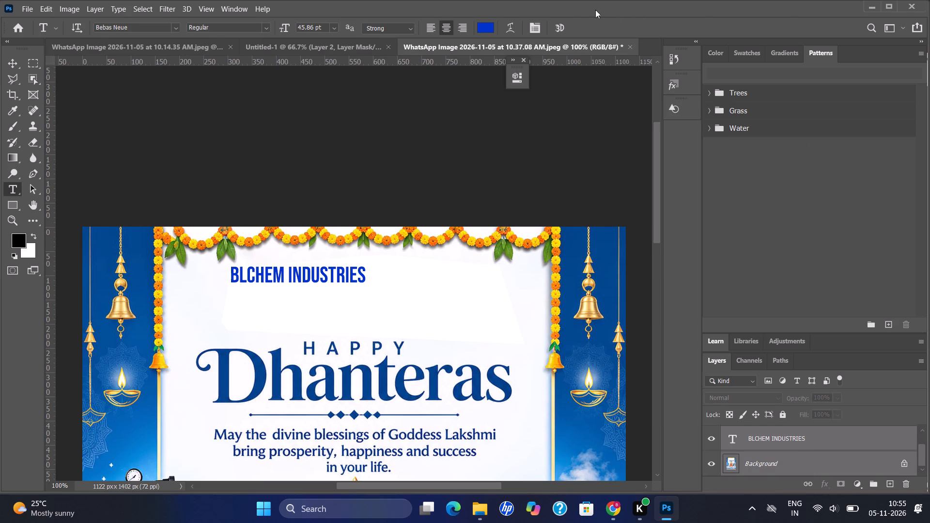
ctrl+click(450, 26)
click(12, 61)
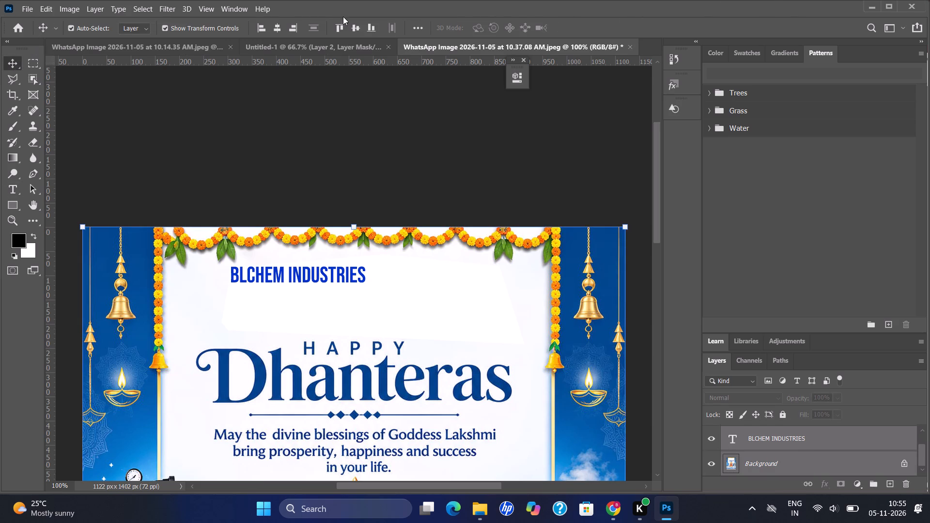
ctrl+click(282, 22)
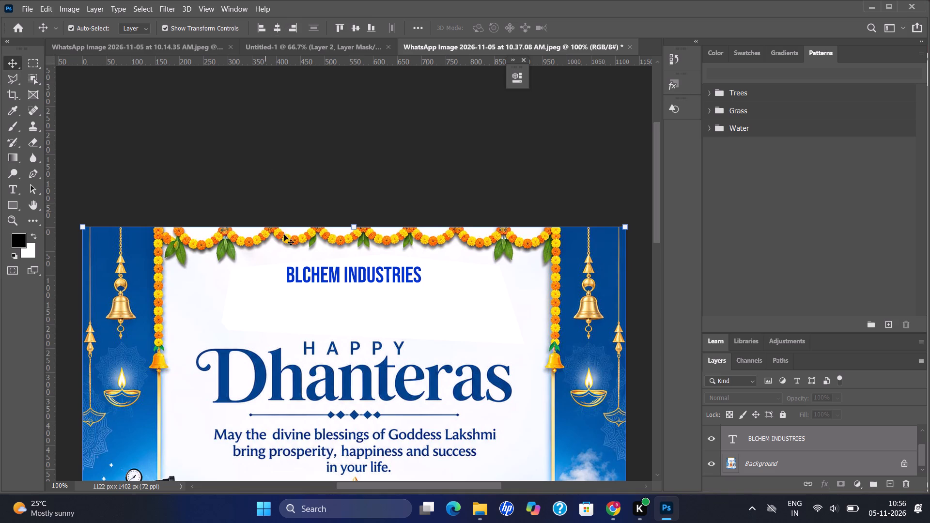
Select only the BLCHEM INDUSTRIES layer and nudge it down closer to the HAPPY heading and slightly right.
click(345, 274)
click(367, 277)
click(817, 432)
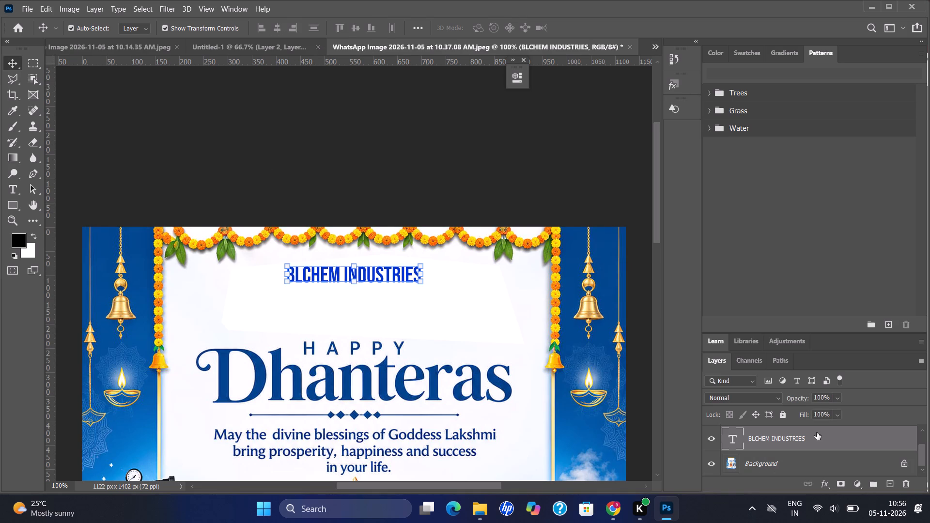
key(Down)
key(Down)
key(Down)
key(Down)
key(Down)
key(Down)
key(Down)
key(Down)
key(Down)
key(Down)
key(Down)
key(Down)
key(Down)
key(Down)
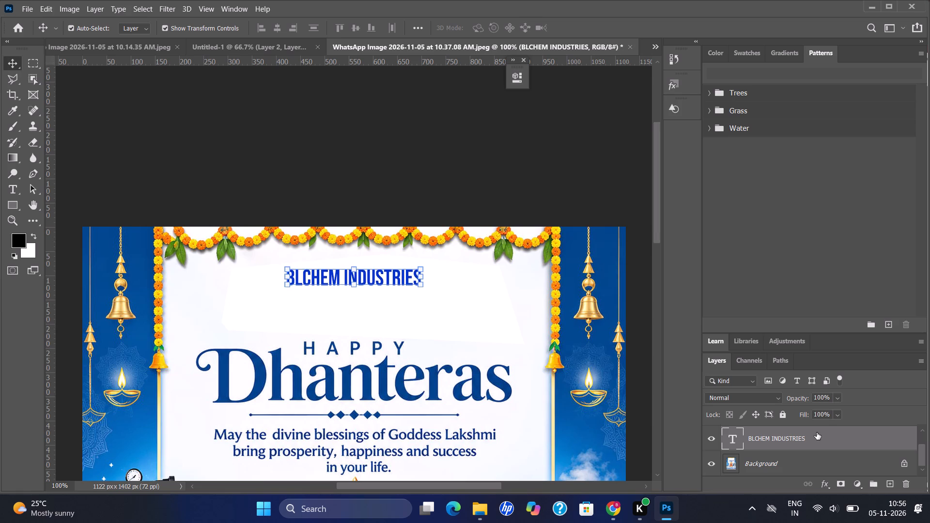
key(Down)
key(Down)
key(Down)
key(Down)
key(Down)
key(Down)
key(Down)
key(Down)
key(Down)
key(Down)
key(Down)
key(Down)
key(Down)
key(Down)
key(Down)
key(Down)
key(Down)
key(Down)
key(Down)
key(Down)
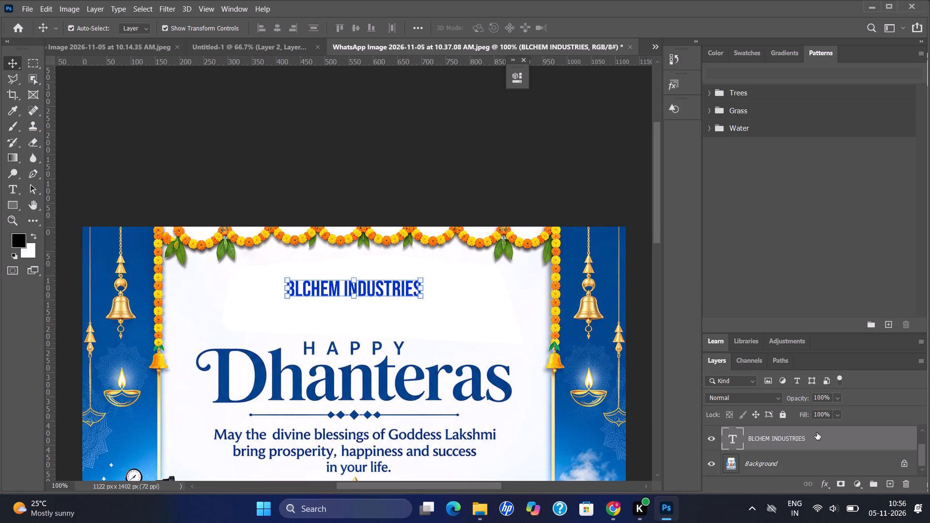
key(Right)
key(Right)
key(Right)
key(Right)
key(Down)
key(Down)
key(Down)
key(Down)
key(Down)
key(Down)
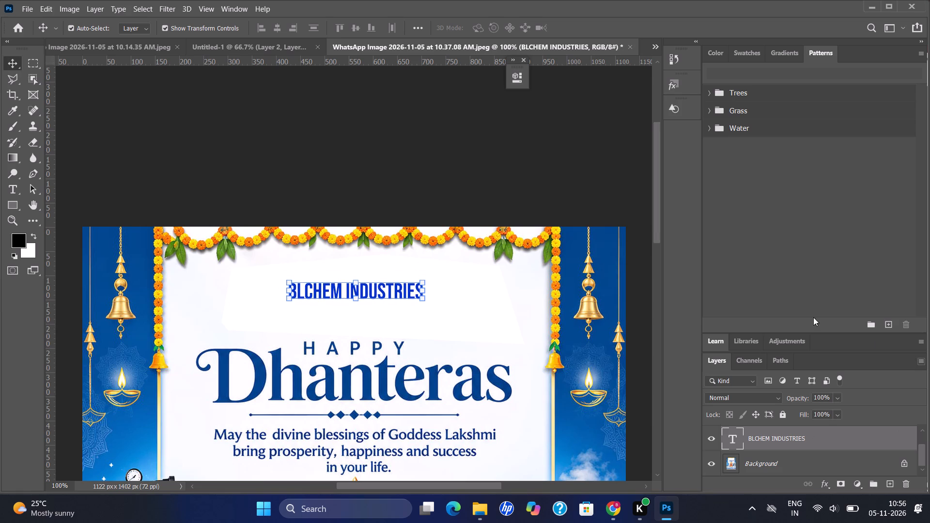
Align the BLCHEM INDUSTRIES text horizontally to the centre of the Background layer again.
drag(651, 228, 651, 281)
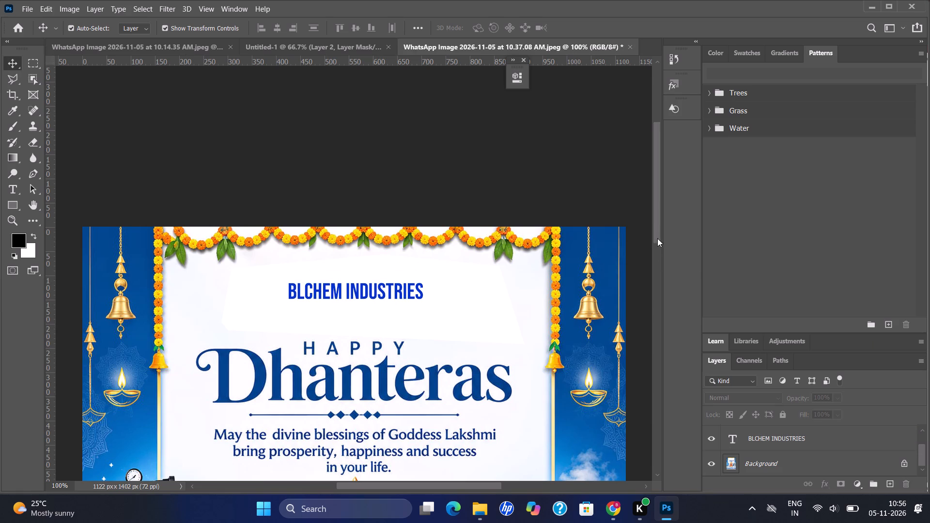
drag(658, 222, 646, 293)
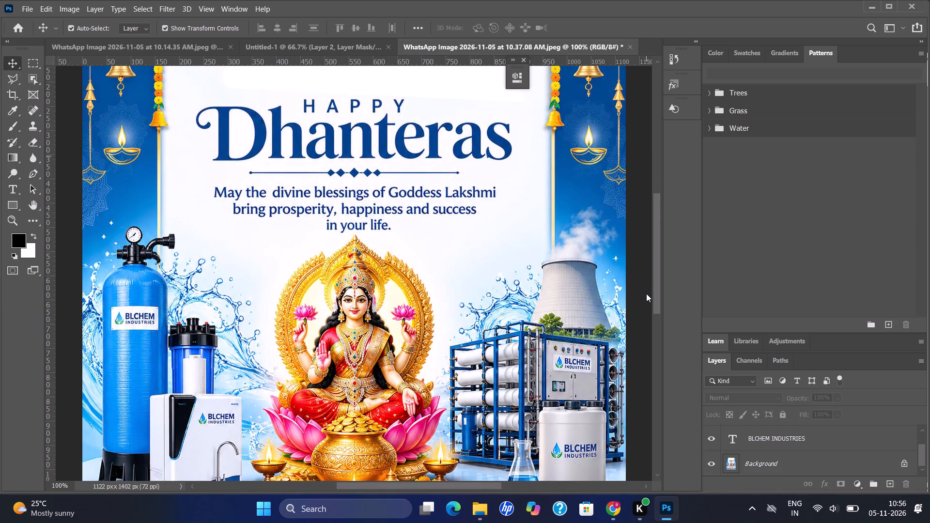
drag(646, 293, 654, 320)
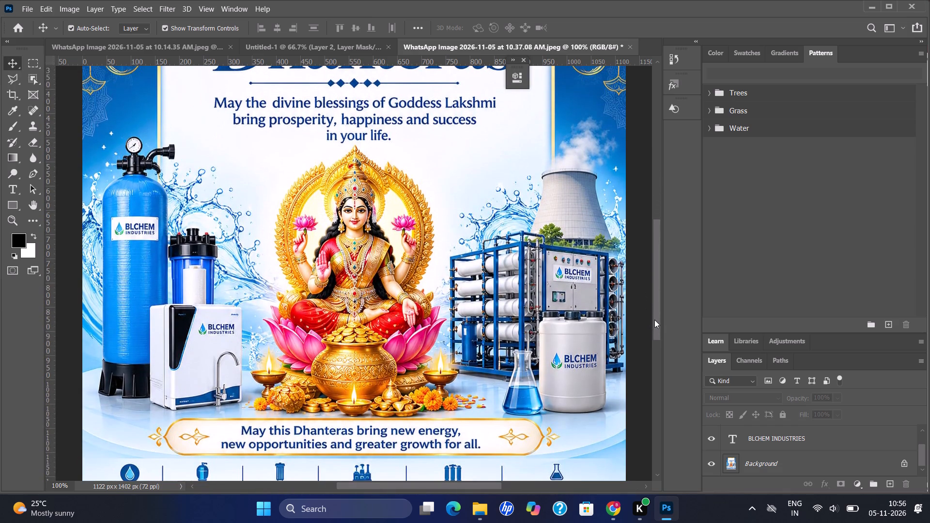
drag(654, 320, 635, 272)
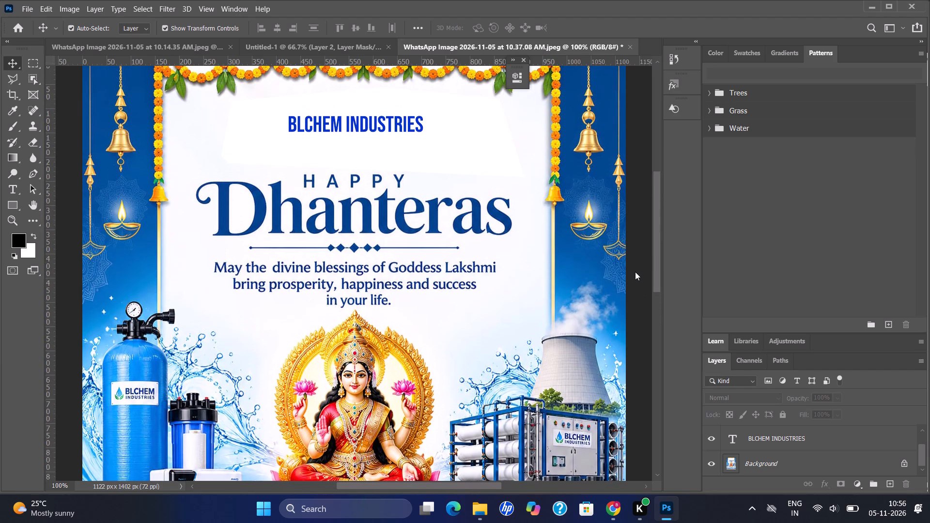
drag(635, 272, 631, 249)
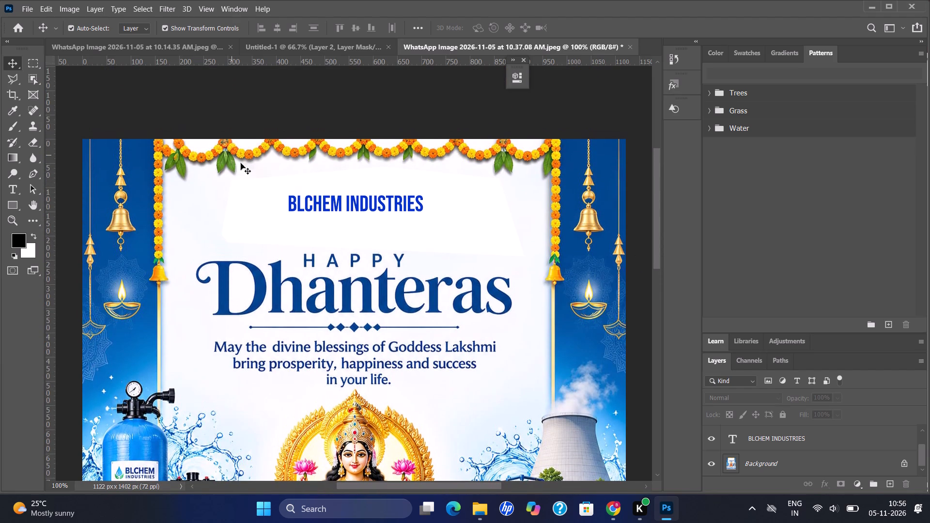
click(359, 202)
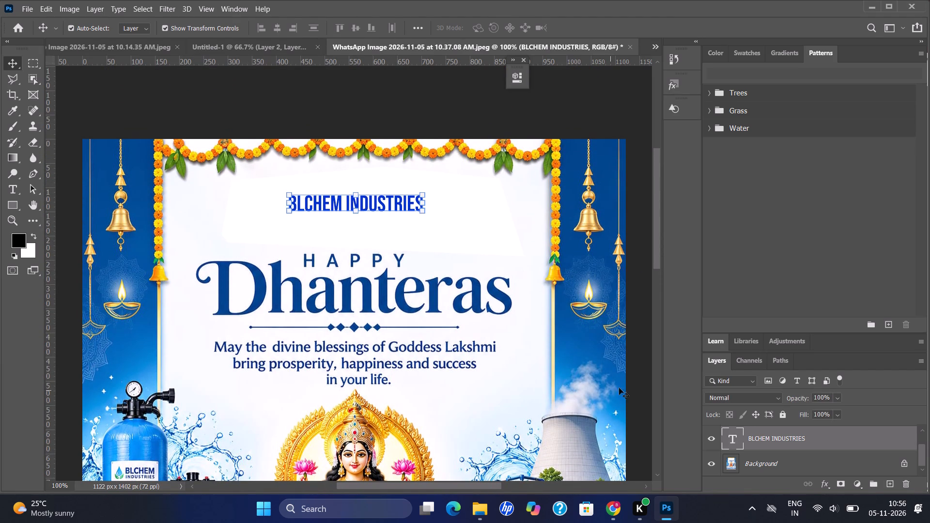
scroll(789, 433, down, 4)
ctrl+scroll(789, 433, down, 5)
ctrl+click(792, 466)
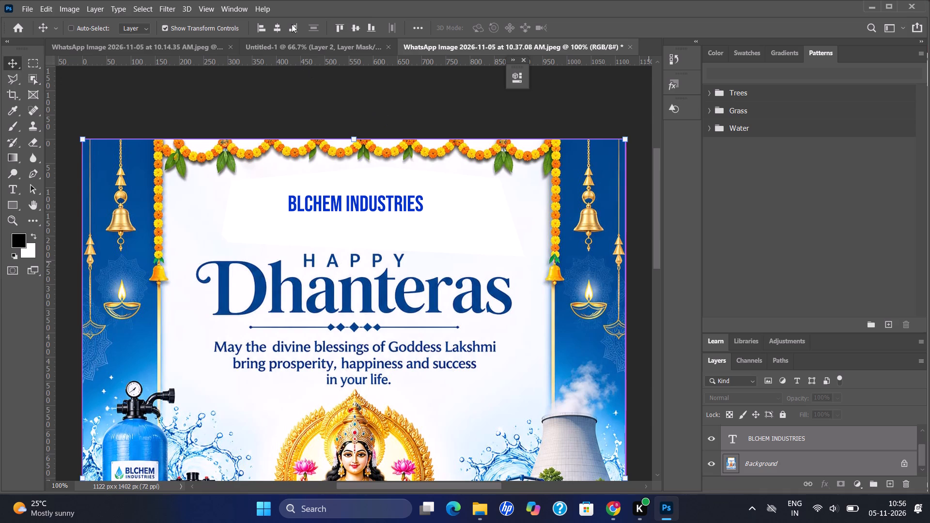
ctrl+click(276, 30)
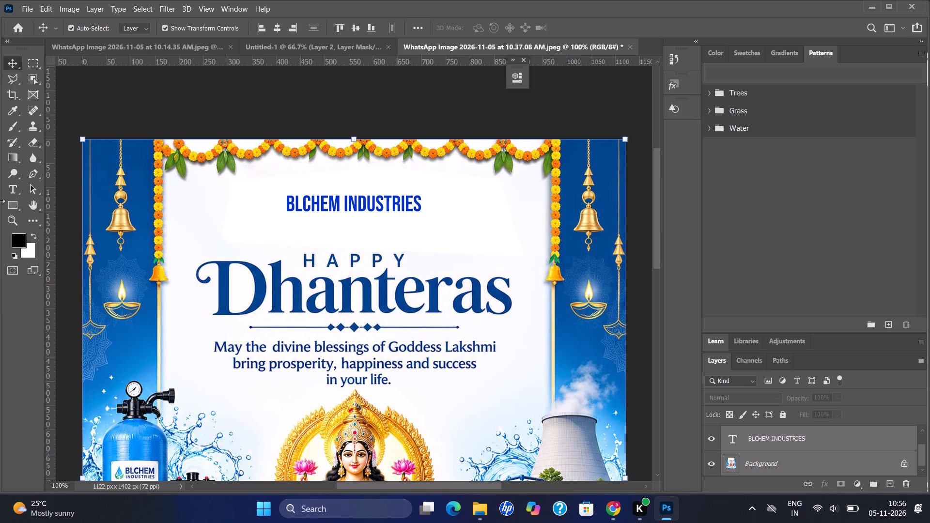
Add the text "Water & WasteWater Treatment Solution" below the BLCHEM INDUSTRIES title and commit it.
click(11, 191)
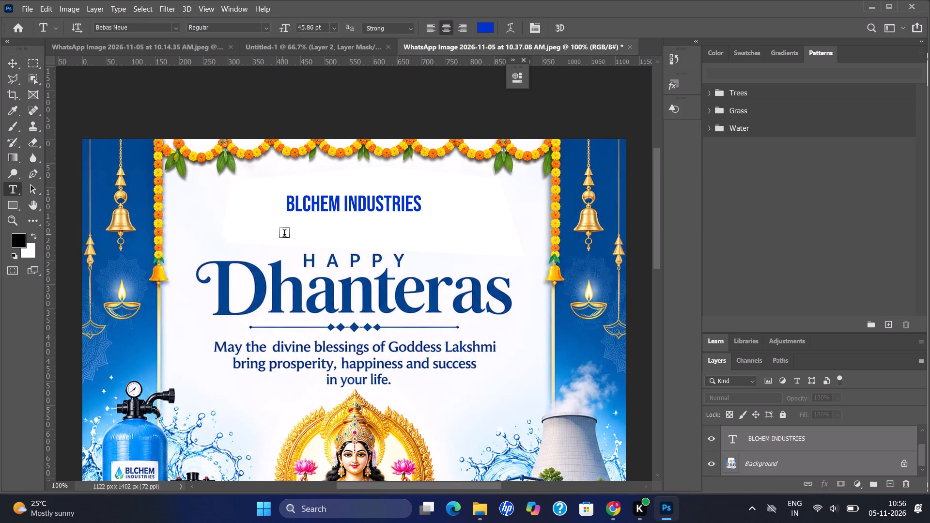
click(284, 234)
key(w)
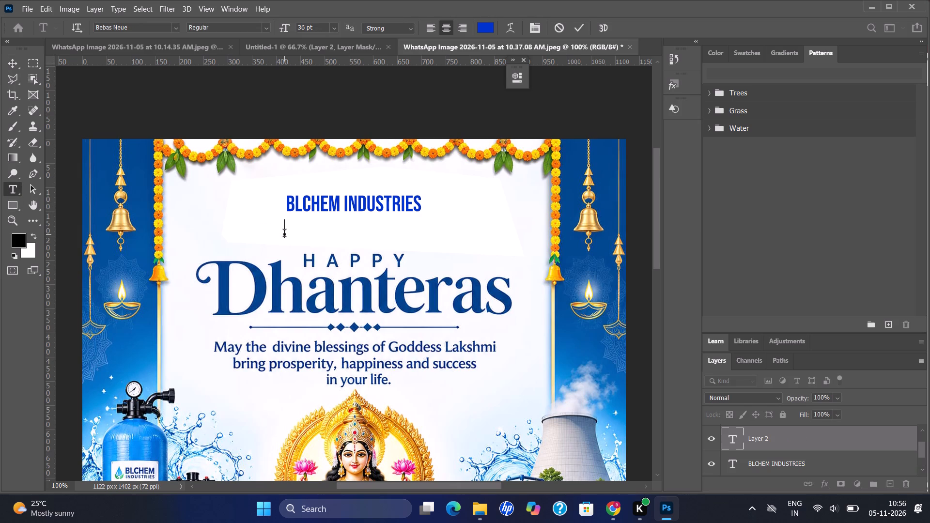
text(ater)
key(space)
text(&)
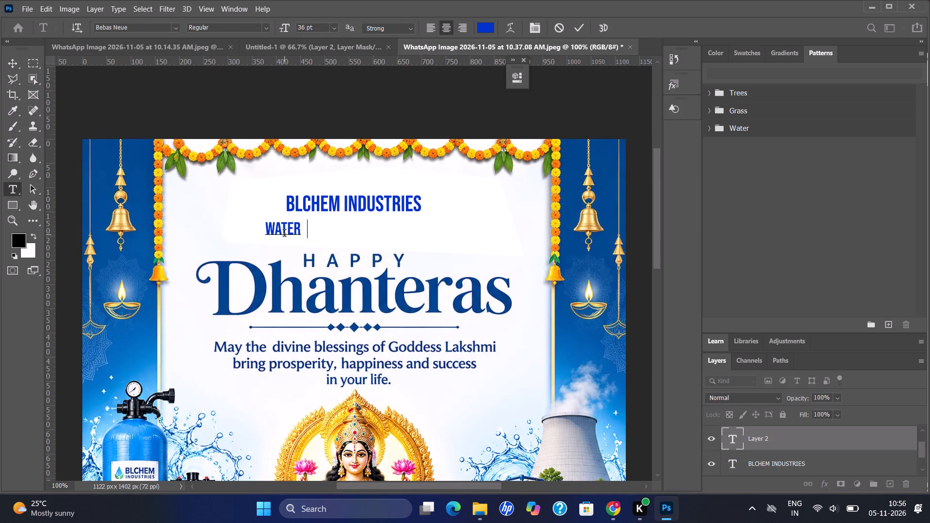
key(space)
key(w)
key(a)
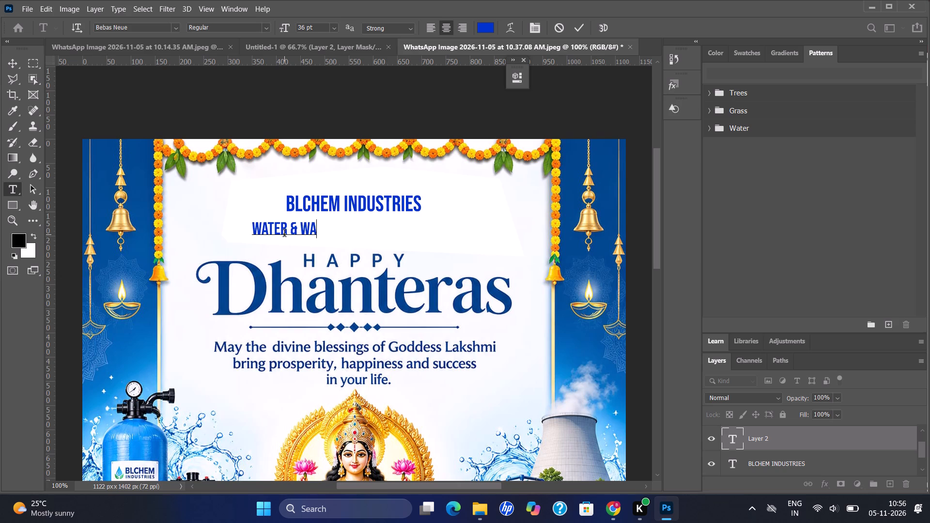
text(ste)
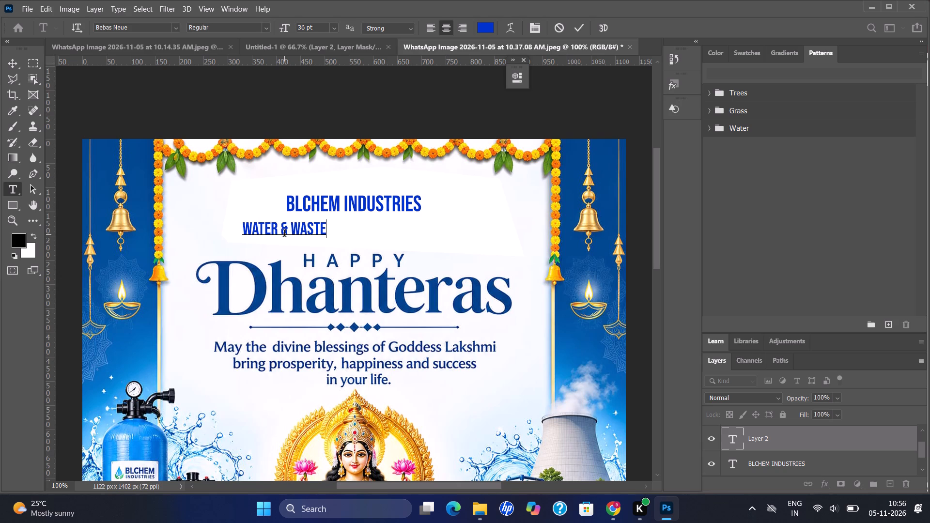
key(w)
text(ater)
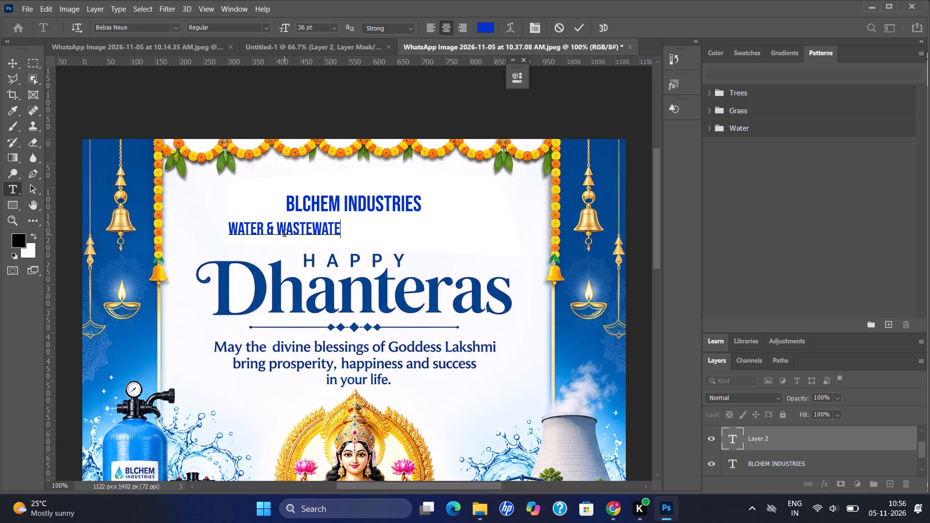
key(space)
text(reatment)
key(space)
key(s)
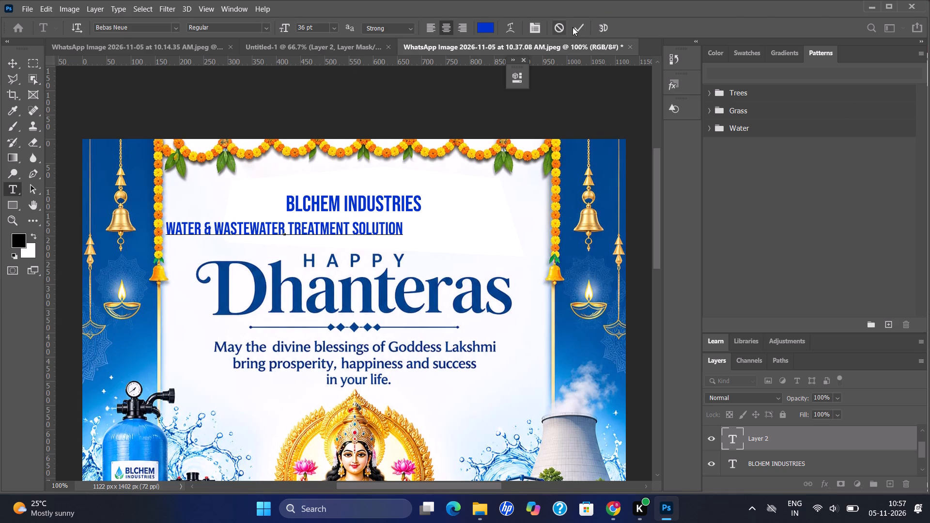
click(585, 27)
Move the Water & WasteWater Treatment Solution line so it sits roughly centred beneath the BLCHEM INDUSTRIES title.
key(v)
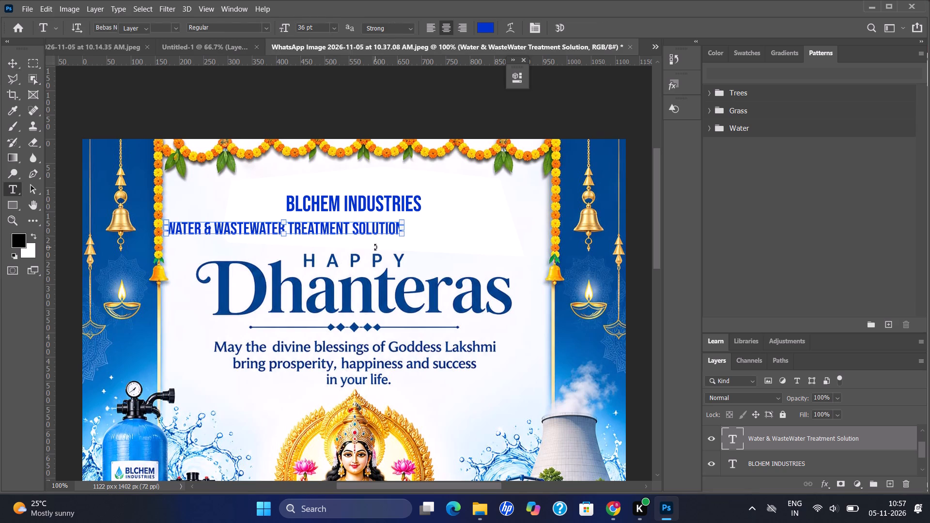
drag(363, 226, 434, 224)
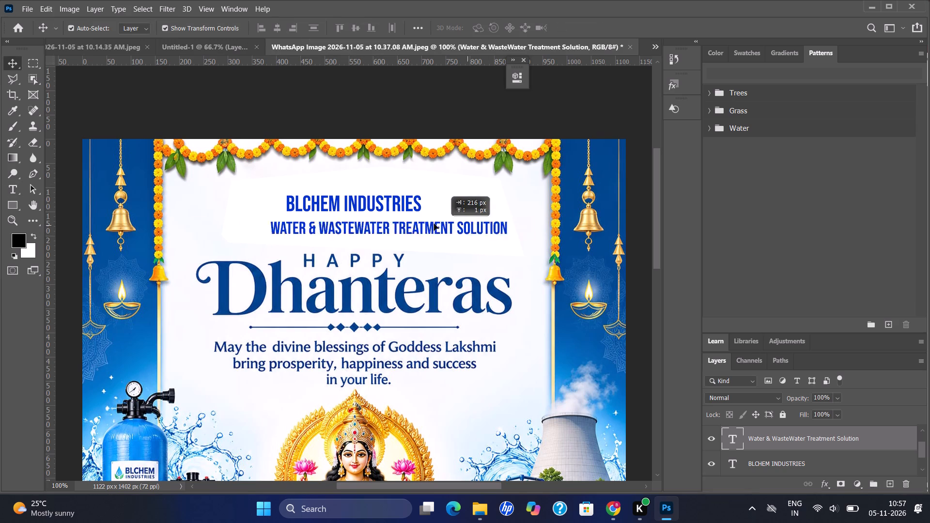
drag(434, 224, 433, 223)
Restyle the Water & WasteWater Treatment Solution tagline in Montserrat Medium Italic at 16 pt and commit the text.
triple_click(433, 223)
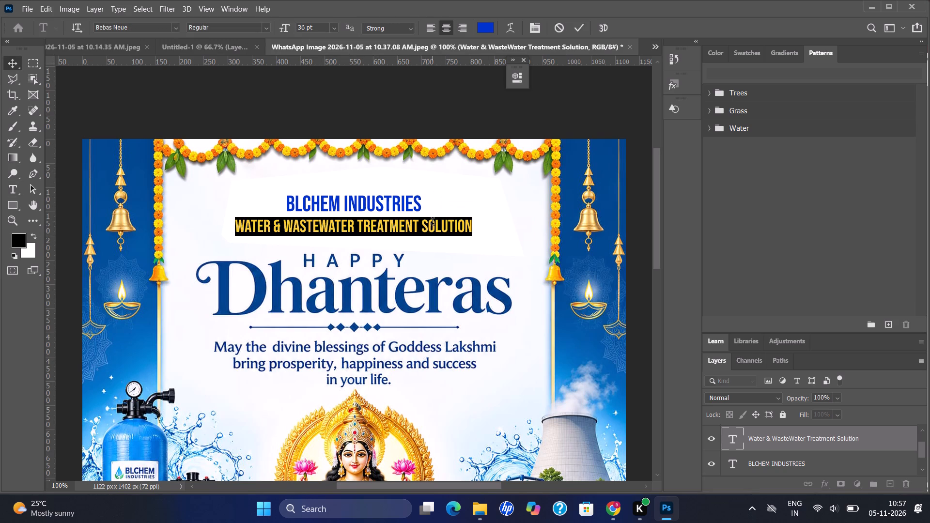
click(174, 31)
click(155, 81)
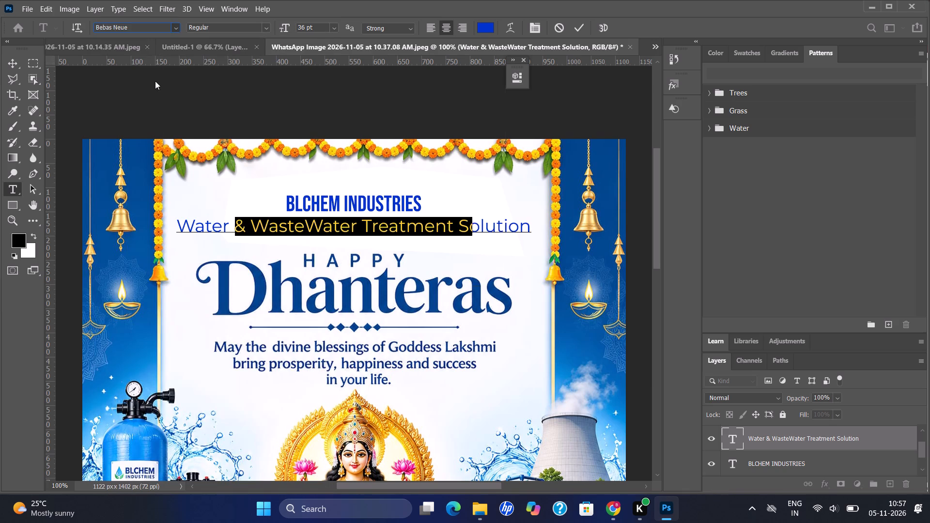
click(266, 28)
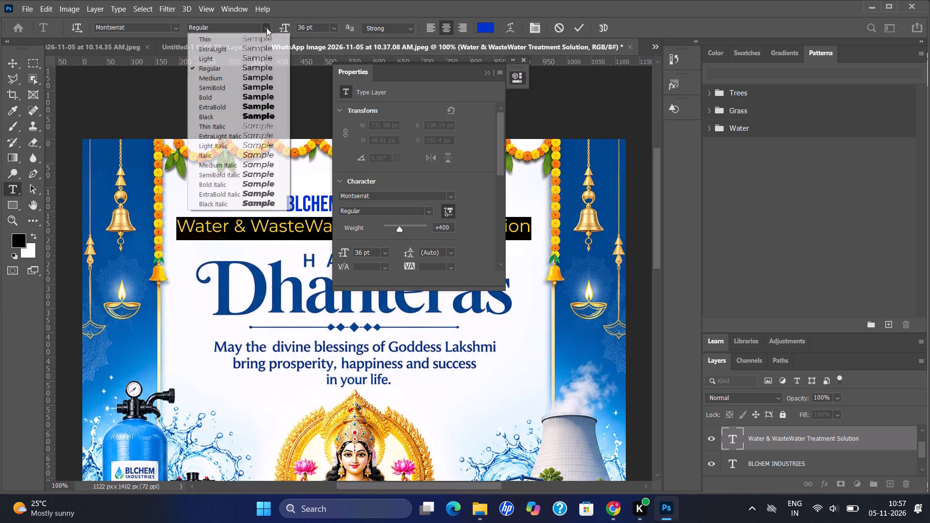
click(219, 168)
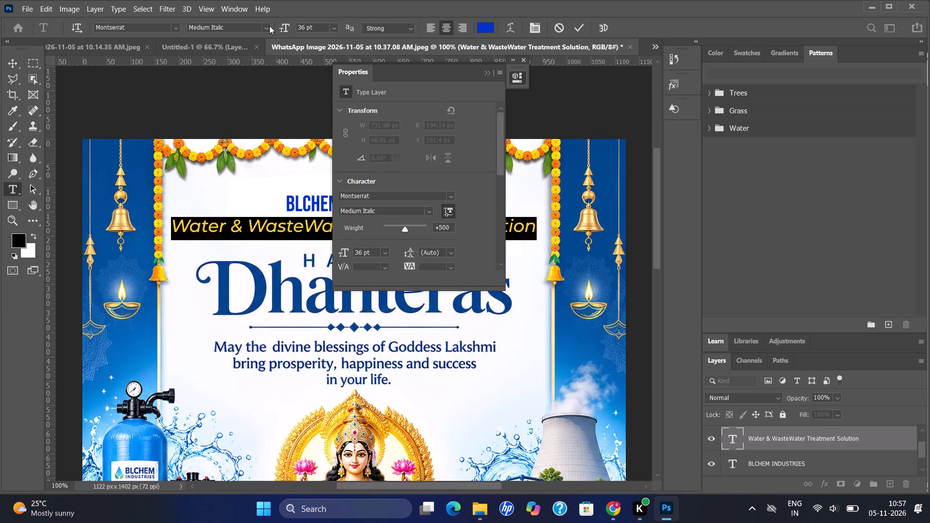
click(484, 65)
click(488, 73)
click(338, 29)
click(310, 115)
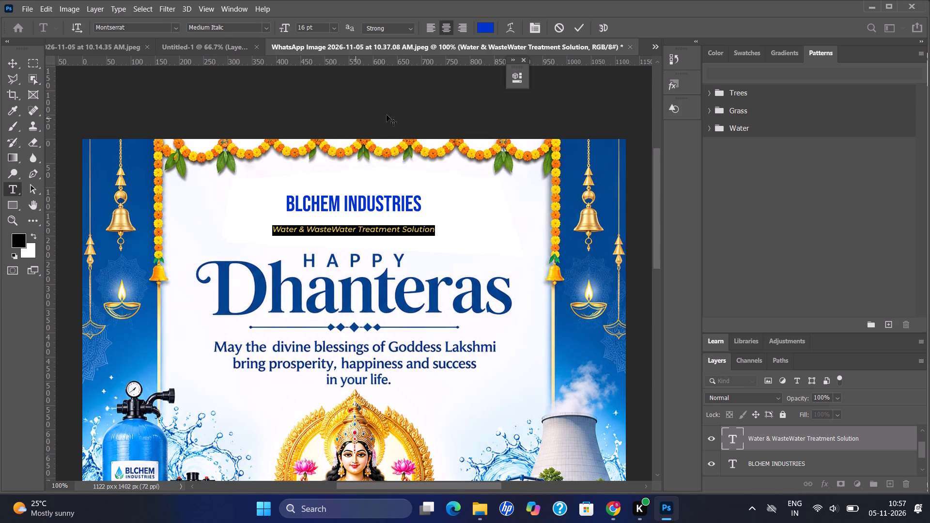
click(574, 27)
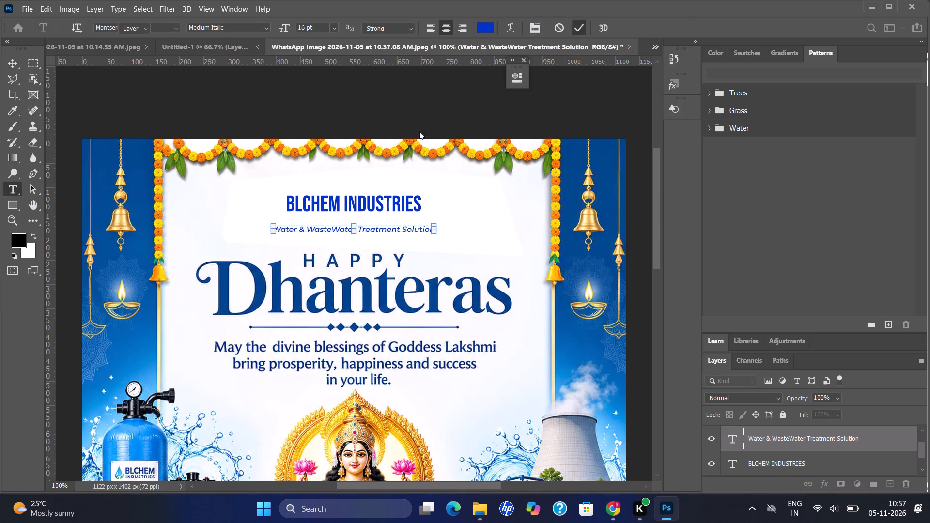
Nudge the BLCHEM INDUSTRIES title straight down slightly so it sits closer to the tagline beneath it.
click(394, 205)
key(Down)
key(Down)
key(Down)
key(Down)
key(Down)
key(Down)
key(Down)
key(Down)
key(Down)
key(Down)
key(Down)
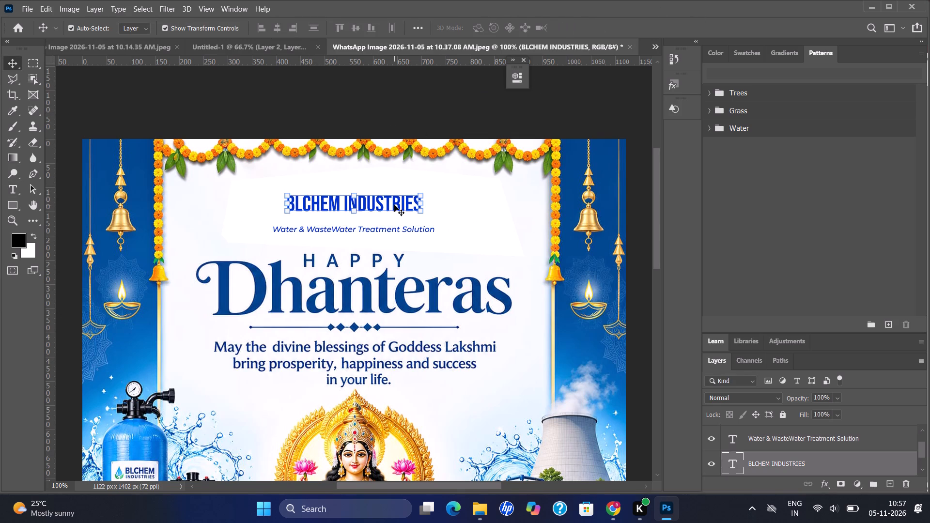
key(Down)
key(Down)
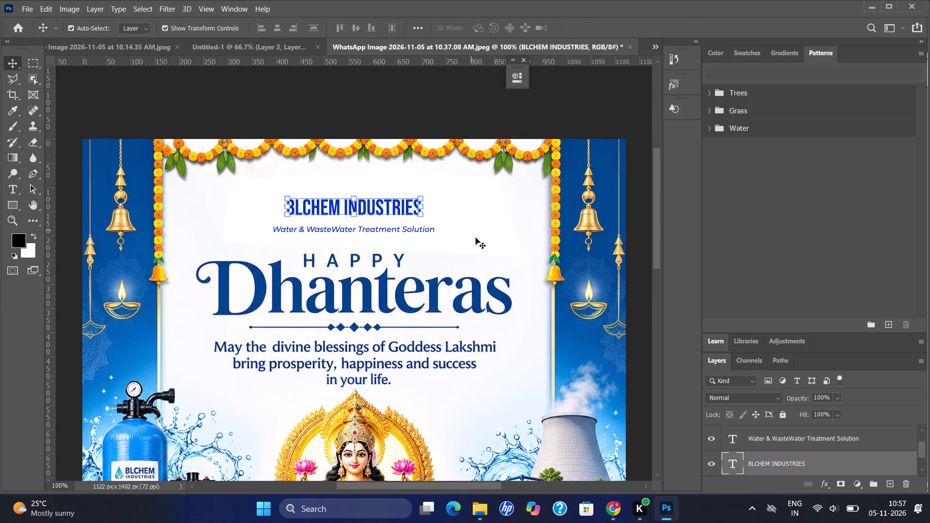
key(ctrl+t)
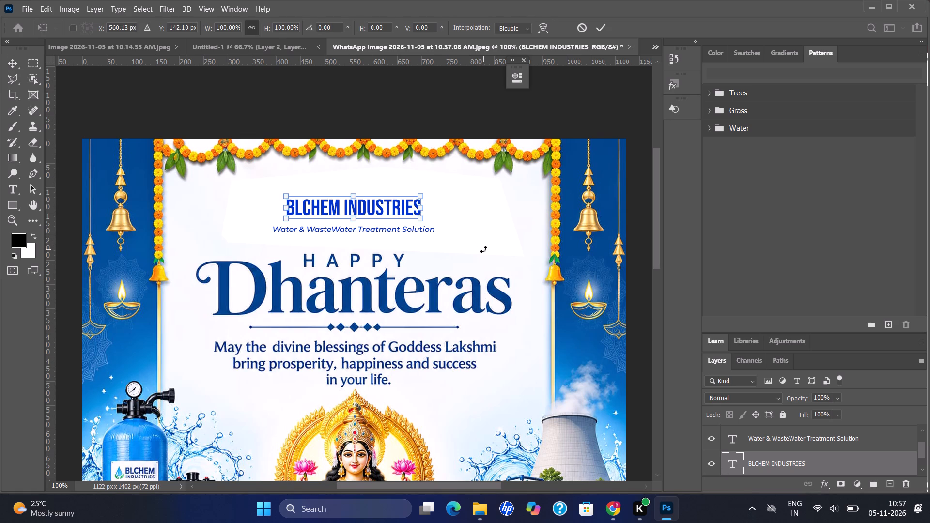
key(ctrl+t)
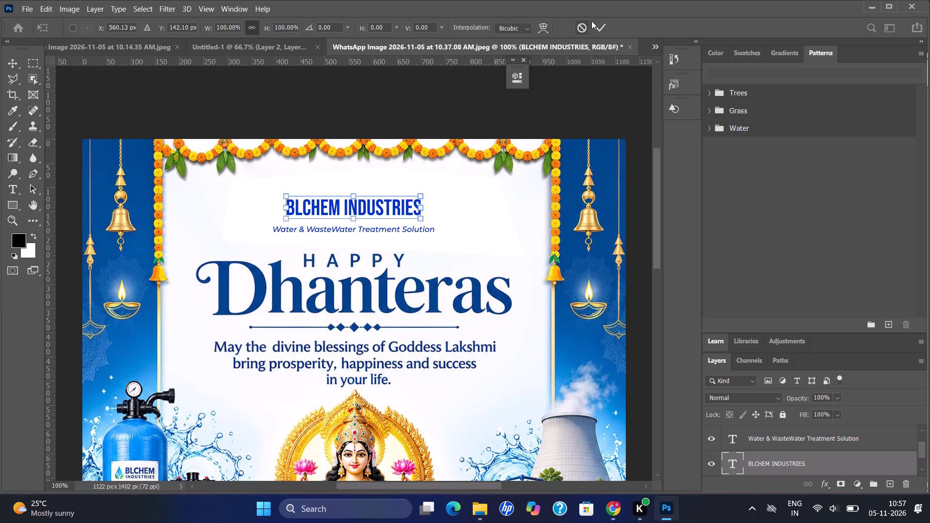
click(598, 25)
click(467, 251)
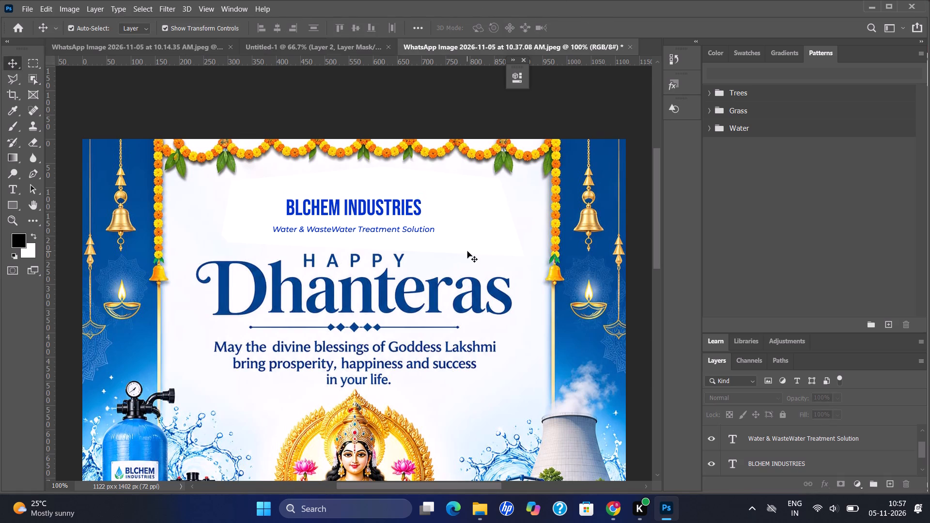
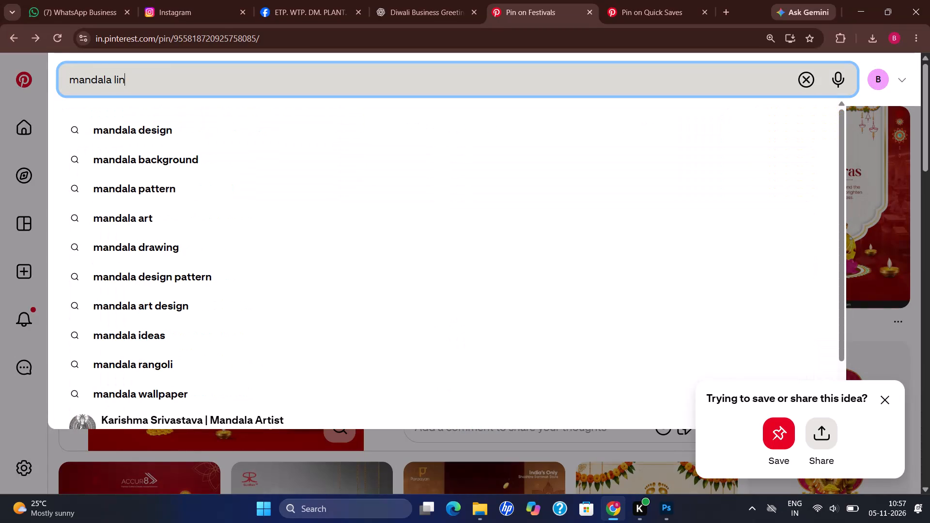
Search Pinterest for "mandala line".
text(e)
key(Return)
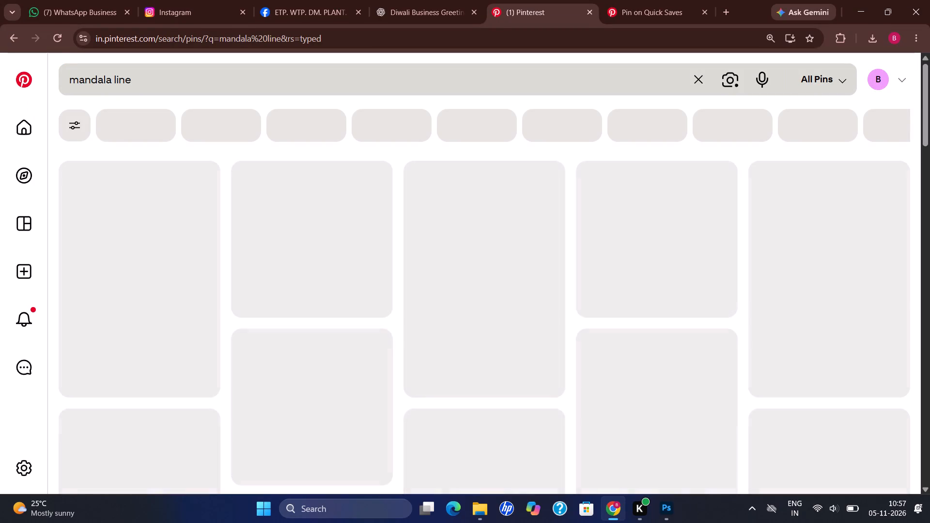
Look through the mandala line search results for a decorative line divider that suits the greeting creative.
scroll(388, 79, down, 5)
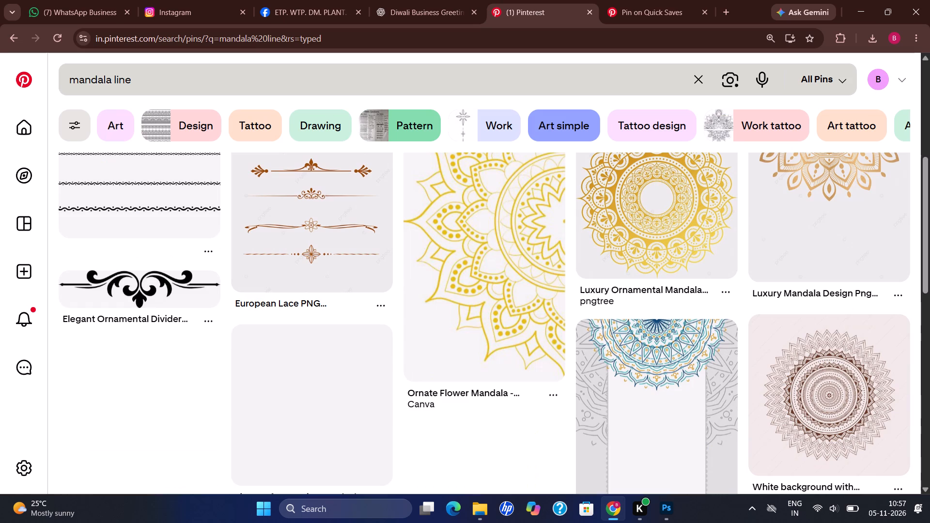
scroll(254, 49, down, 10)
scroll(83, 100, down, 5)
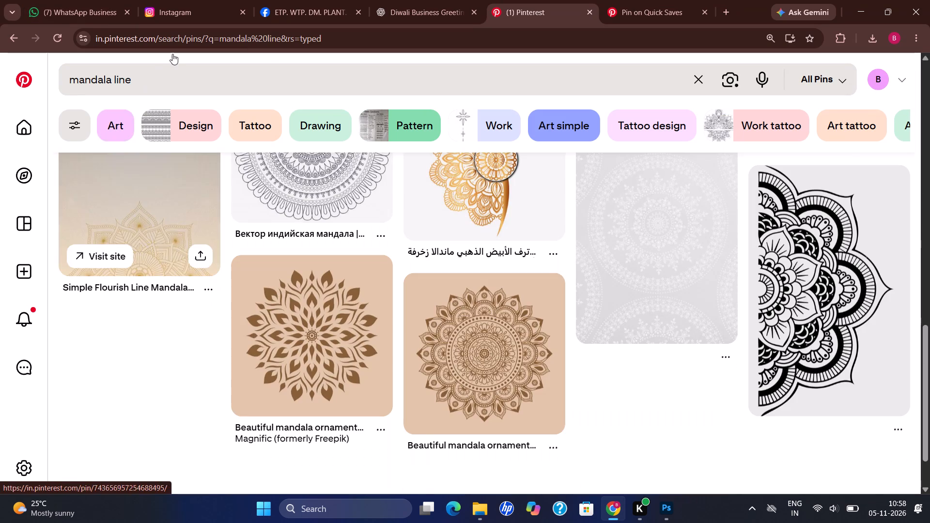
scroll(178, 127, down, 1)
key(Up)
scroll(177, 130, down, 3)
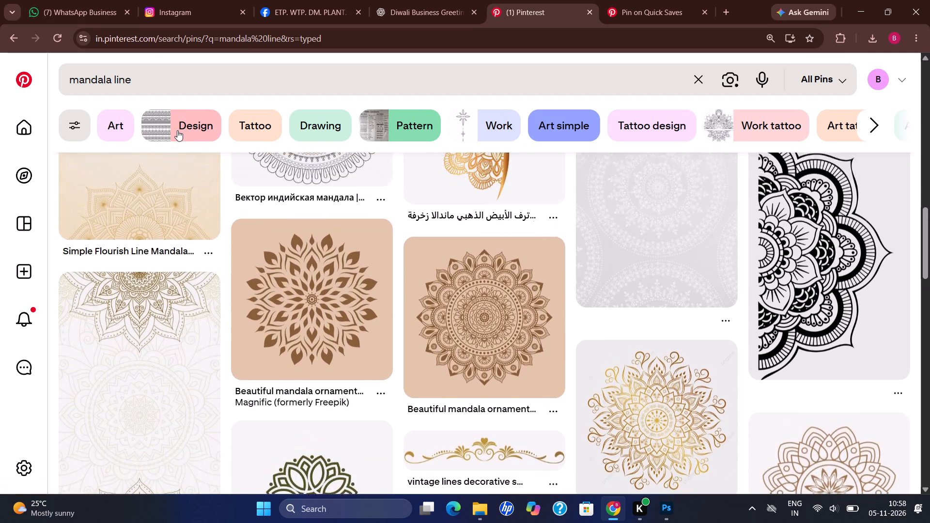
key(Up)
key(Up)
key(Up)
key(Up)
key(Up)
key(Up)
key(Up)
key(Up)
key(Up)
key(Up)
key(Up)
key(Up)
key(Up)
key(Up)
key(Up)
key(Up)
key(Up)
key(Up)
key(Up)
key(Up)
key(Up)
scroll(176, 83, up, 6)
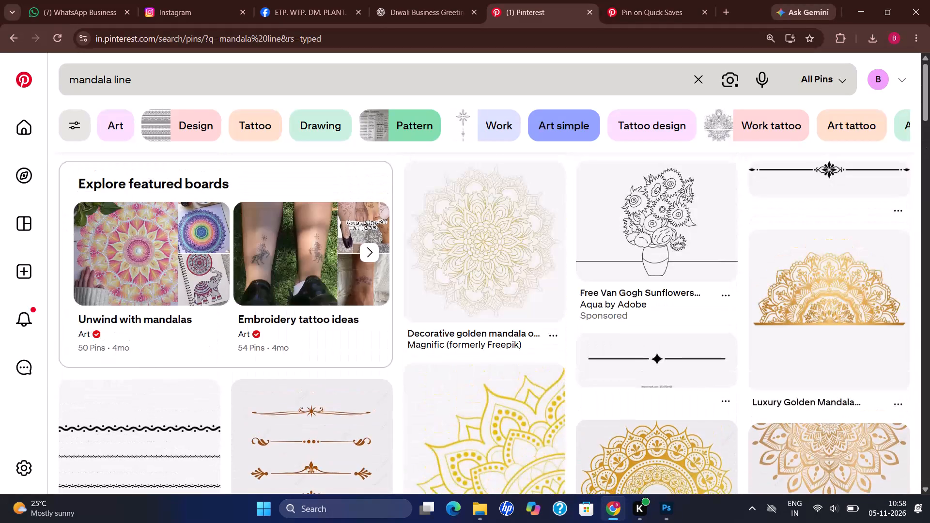
scroll(524, 303, down, 2)
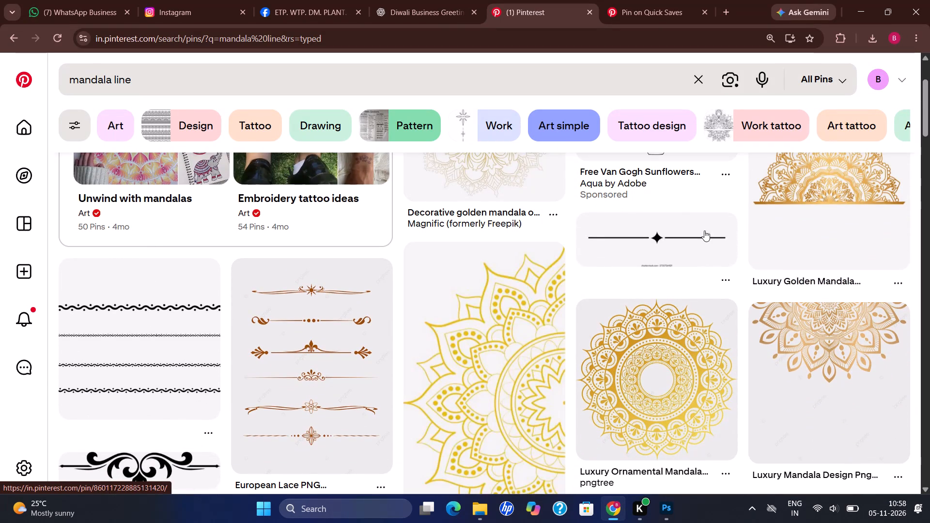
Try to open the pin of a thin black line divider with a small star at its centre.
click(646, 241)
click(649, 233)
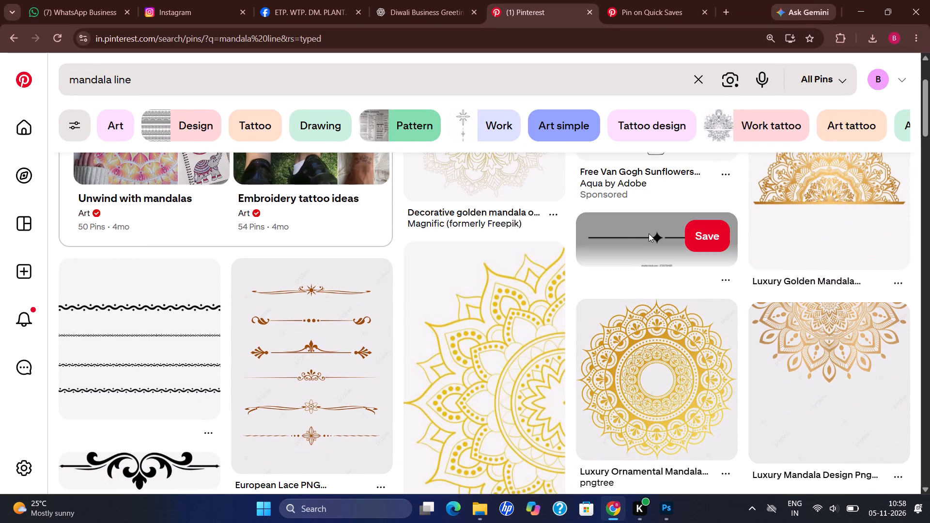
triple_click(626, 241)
Open the European Lace PNG pin of brown ornamental lines and examine it and its related pins for a suitable divider.
click(297, 325)
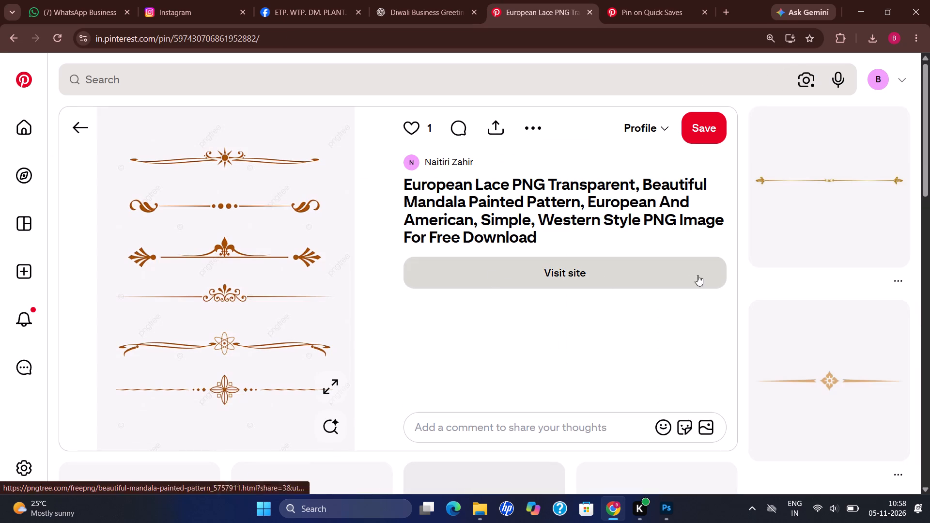
scroll(795, 231, down, 6)
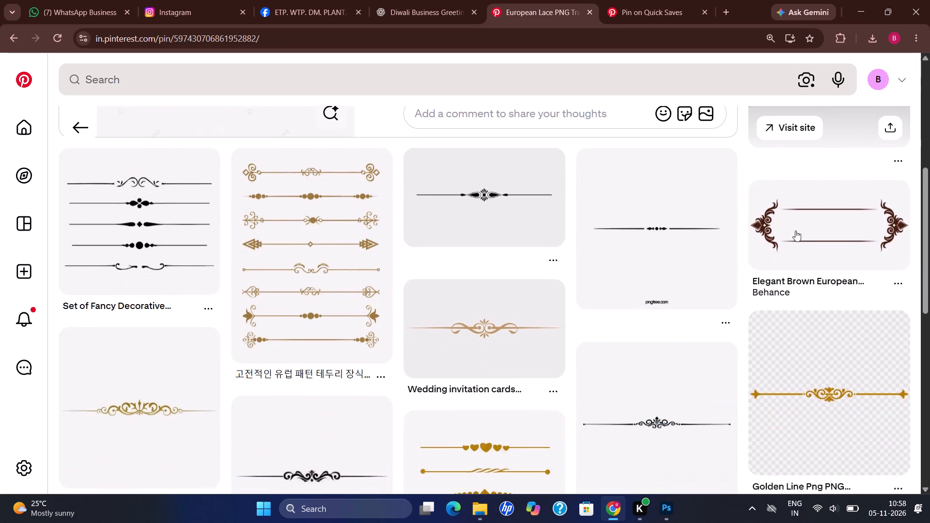
scroll(795, 231, down, 2)
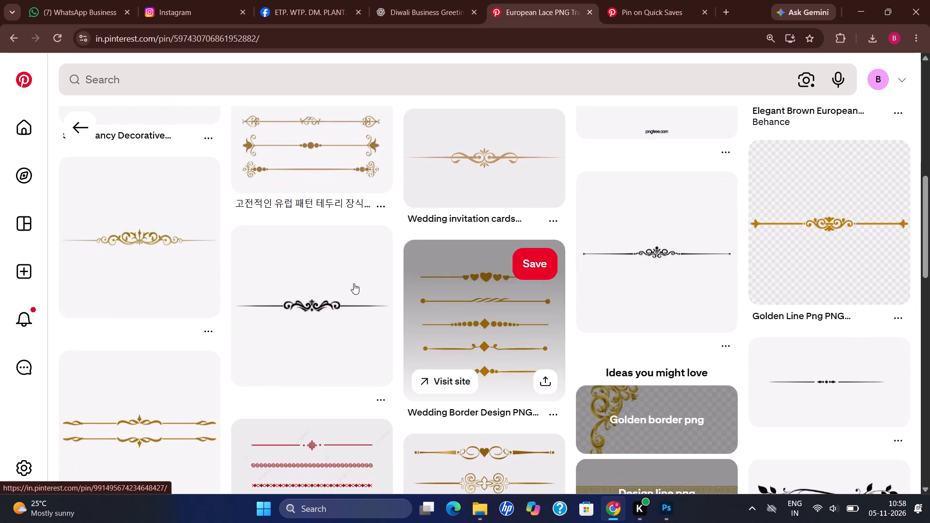
key(Up)
key(Up)
key(Up)
key(Up)
key(Up)
key(Up)
key(Up)
key(Up)
key(Up)
key(Up)
key(Up)
key(Up)
key(Up)
key(Up)
key(Up)
key(Up)
key(Up)
key(Up)
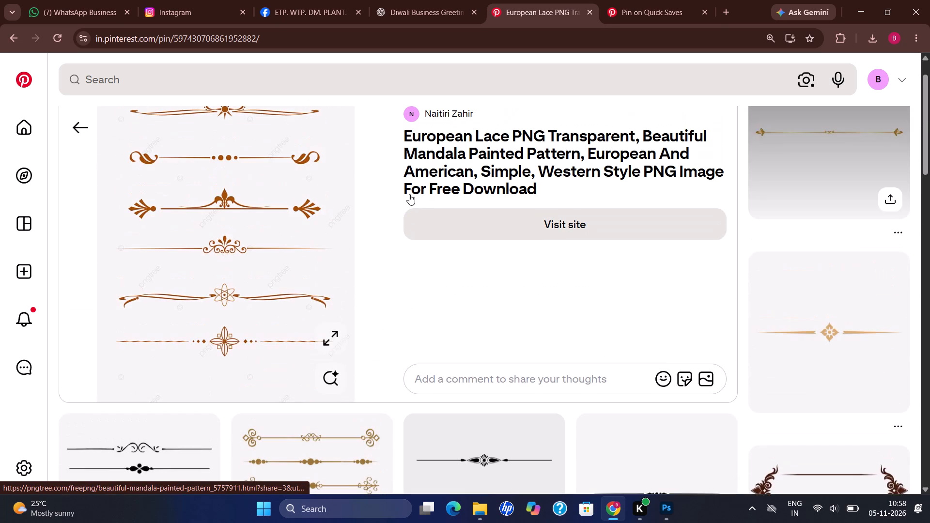
key(Up)
key(Down)
key(Down)
key(Down)
key(Down)
key(Down)
key(Down)
key(Down)
key(Down)
key(Down)
key(Down)
key(Down)
key(Down)
key(Down)
key(Down)
key(Down)
key(Down)
key(Down)
key(Down)
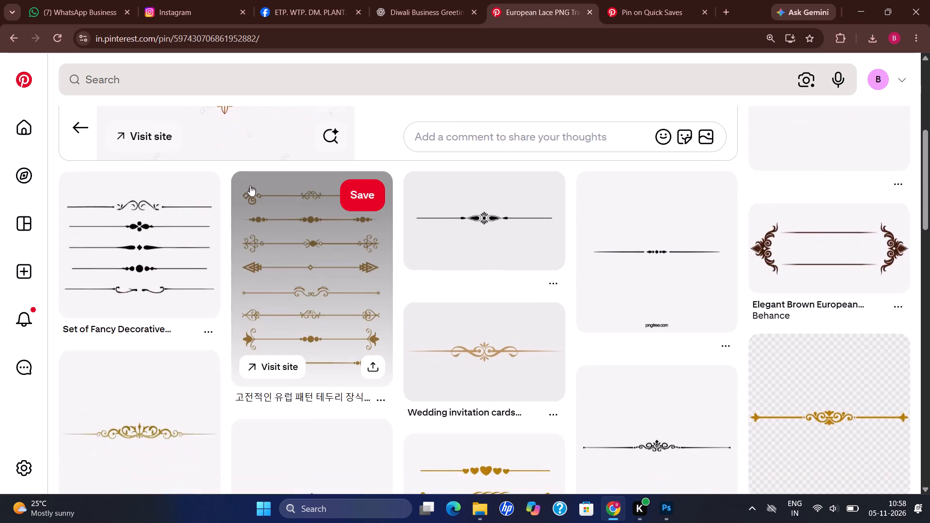
key(Up)
key(Up)
key(Up)
key(Up)
key(Up)
key(Up)
key(Up)
key(Up)
key(Up)
key(Up)
key(Up)
key(Up)
key(Up)
key(Up)
key(Up)
key(Up)
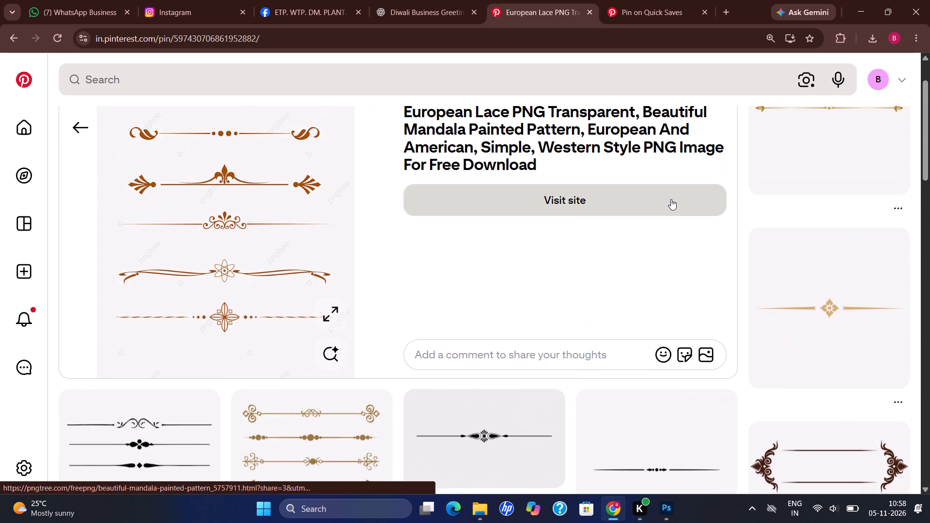
key(Down)
key(Down)
key(Down)
key(Down)
key(Down)
key(Down)
key(Down)
key(Down)
key(Down)
key(Down)
key(Down)
key(Down)
key(Down)
key(Down)
key(Down)
key(Down)
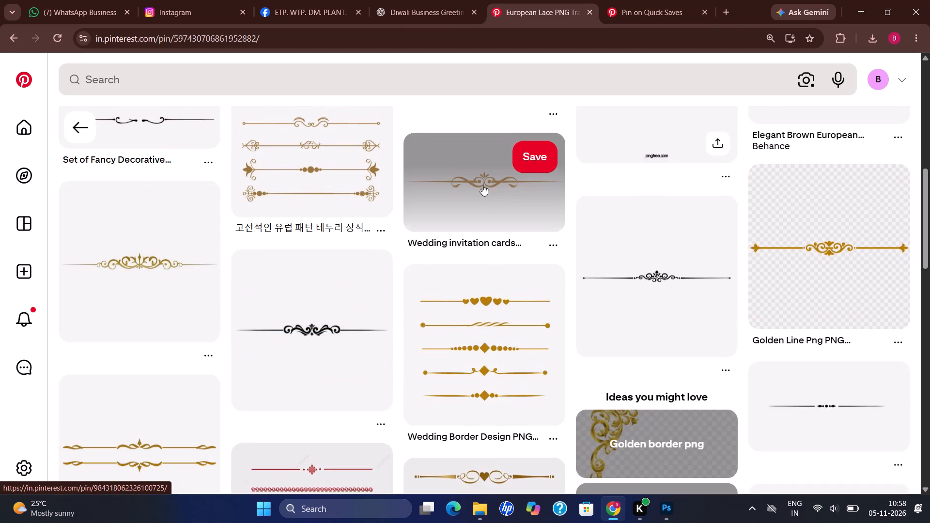
key(Up)
key(Up)
key(Up)
key(Up)
key(Up)
key(Up)
key(Up)
key(Up)
key(Up)
key(Up)
key(Up)
key(Up)
key(Up)
key(Up)
key(Up)
key(Up)
key(Up)
key(Up)
key(Up)
key(Up)
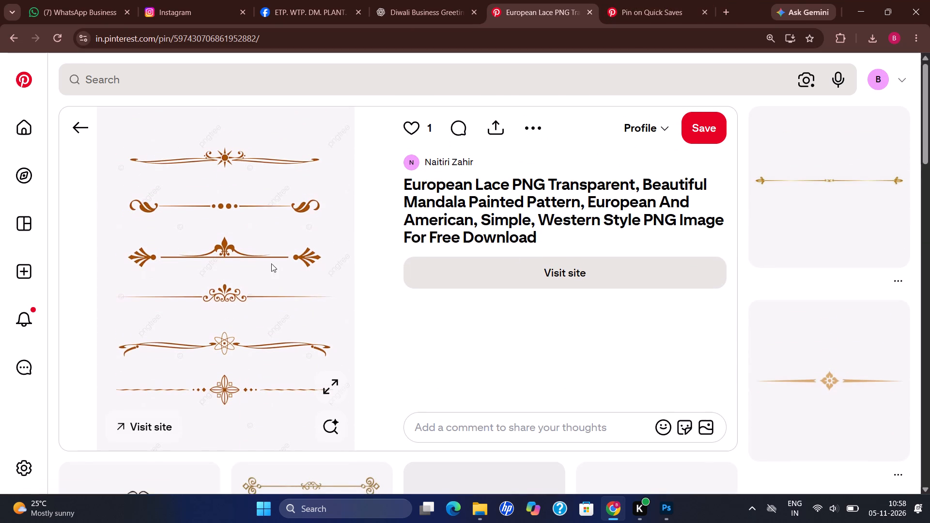
key(Down)
key(Down)
key(Down)
key(Down)
key(Down)
key(Down)
key(Down)
key(Down)
key(Down)
key(Down)
key(Down)
key(Down)
key(Down)
key(Down)
key(Down)
key(Down)
key(Down)
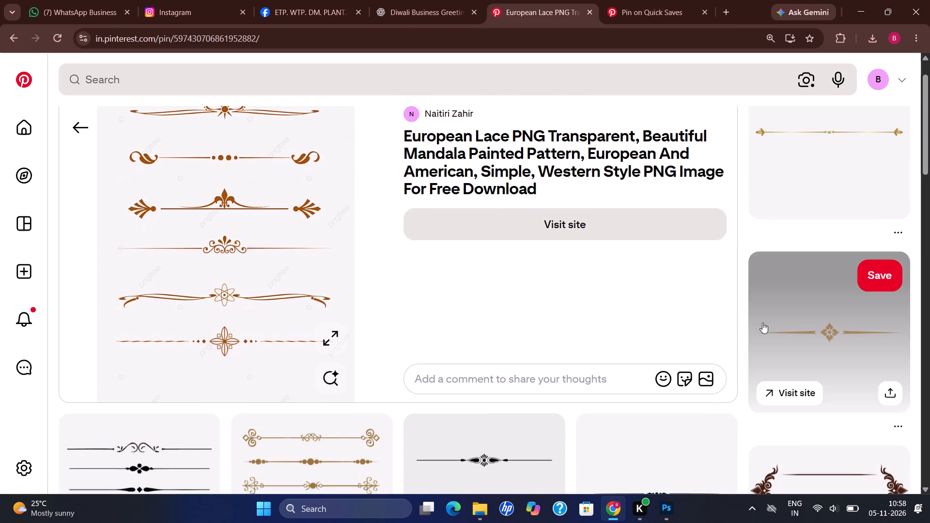
key(Down)
key(Down)
key(Down)
key(Down)
key(Down)
key(Down)
key(Down)
key(Down)
key(Down)
key(Down)
key(Down)
key(Down)
key(Down)
key(Down)
key(Down)
key(Down)
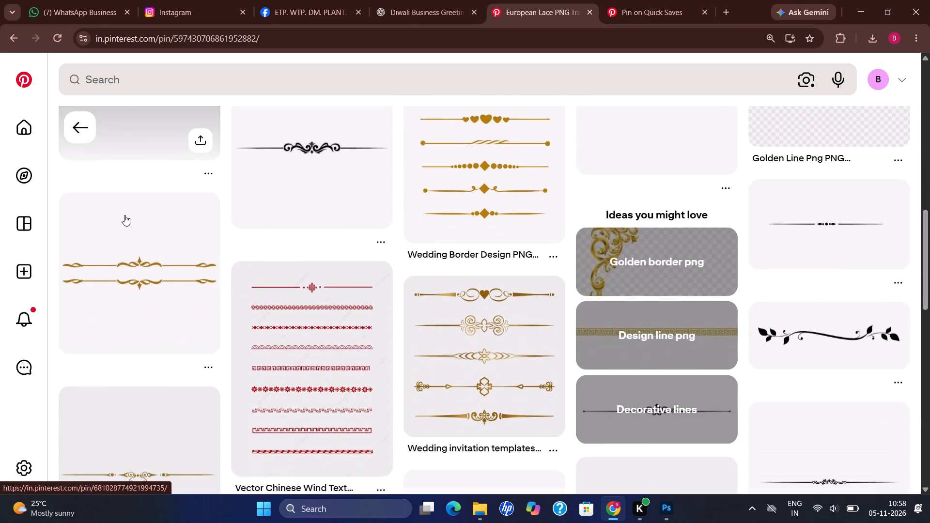
Open the pin of red Chinese-style dividing lines and examine it and its related pins for a suitable divider.
key(Up)
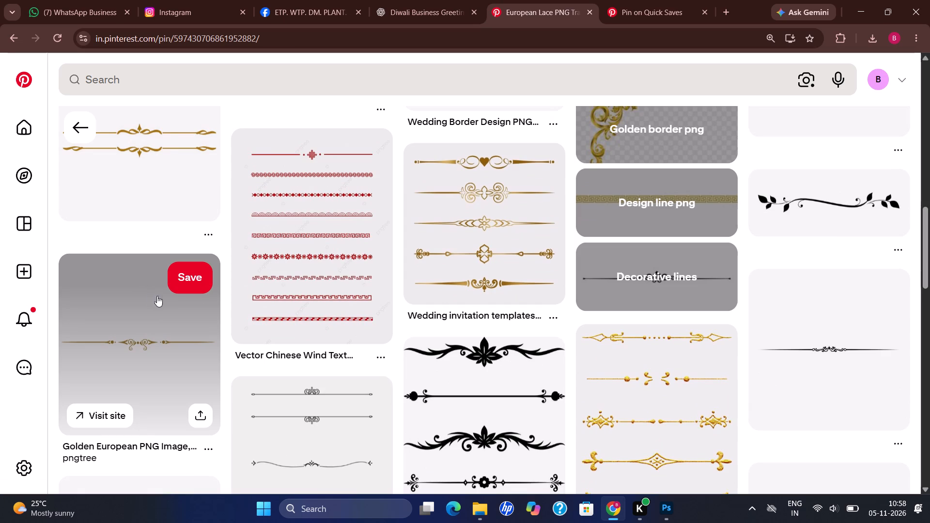
click(284, 253)
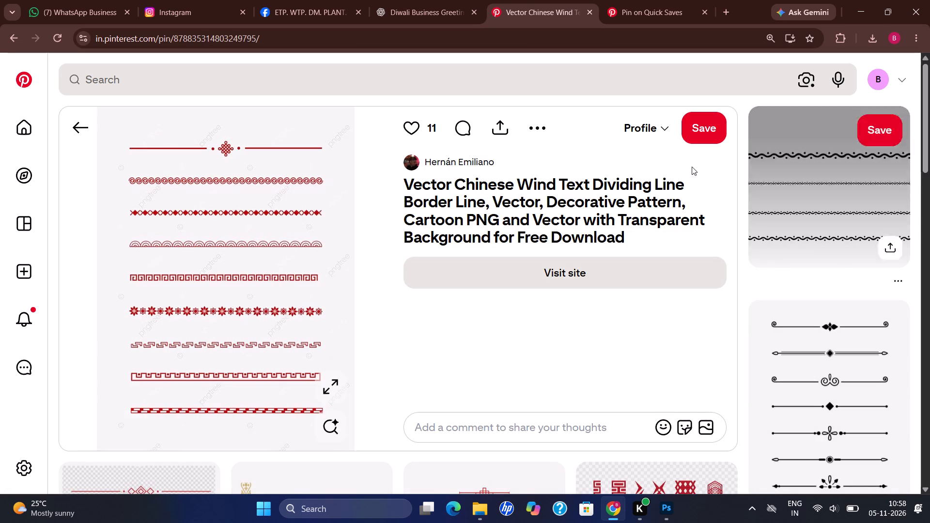
scroll(753, 261, down, 6)
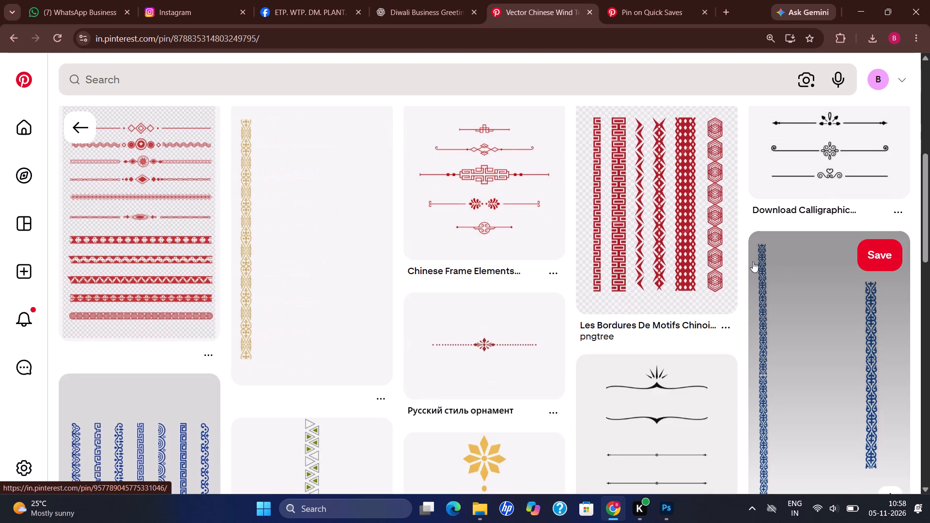
scroll(746, 278, down, 3)
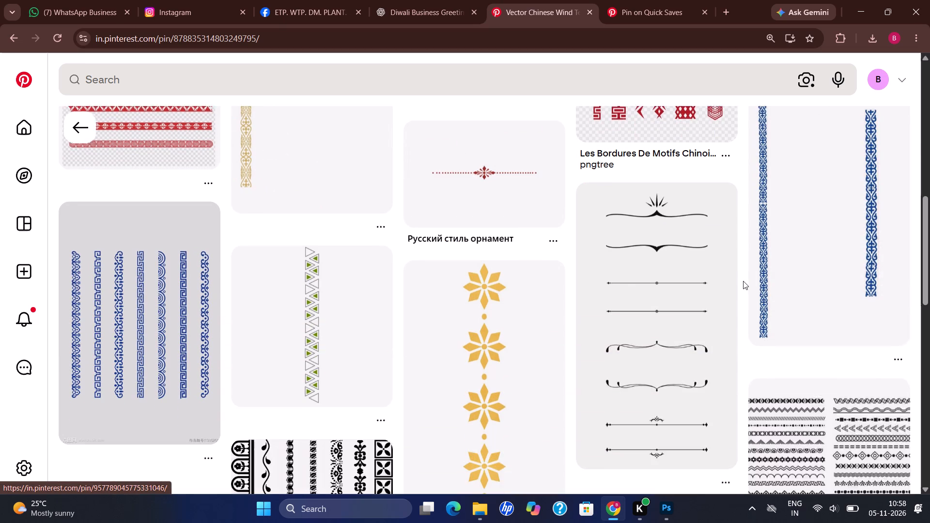
scroll(744, 281, up, 20)
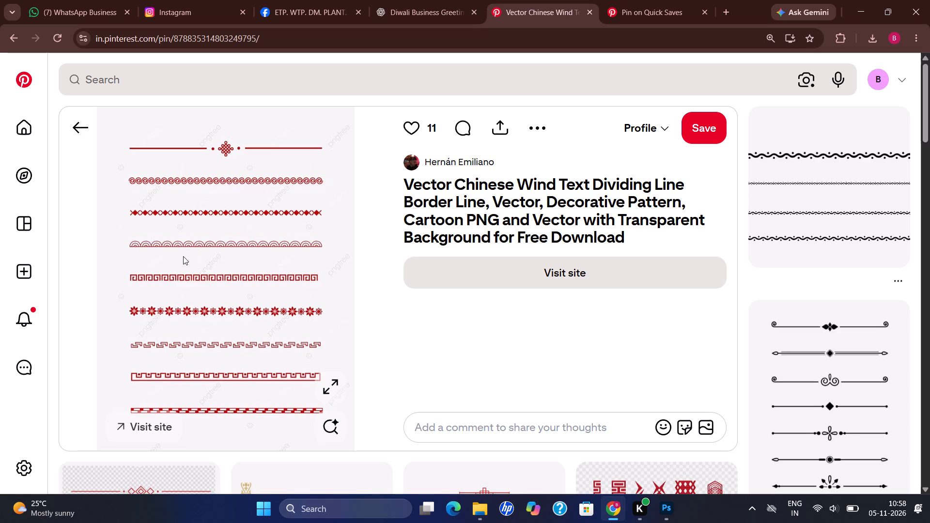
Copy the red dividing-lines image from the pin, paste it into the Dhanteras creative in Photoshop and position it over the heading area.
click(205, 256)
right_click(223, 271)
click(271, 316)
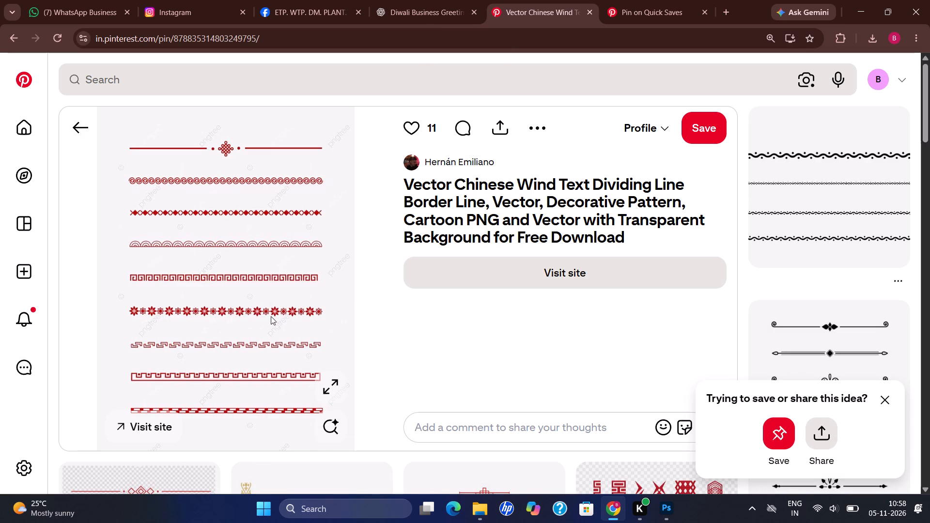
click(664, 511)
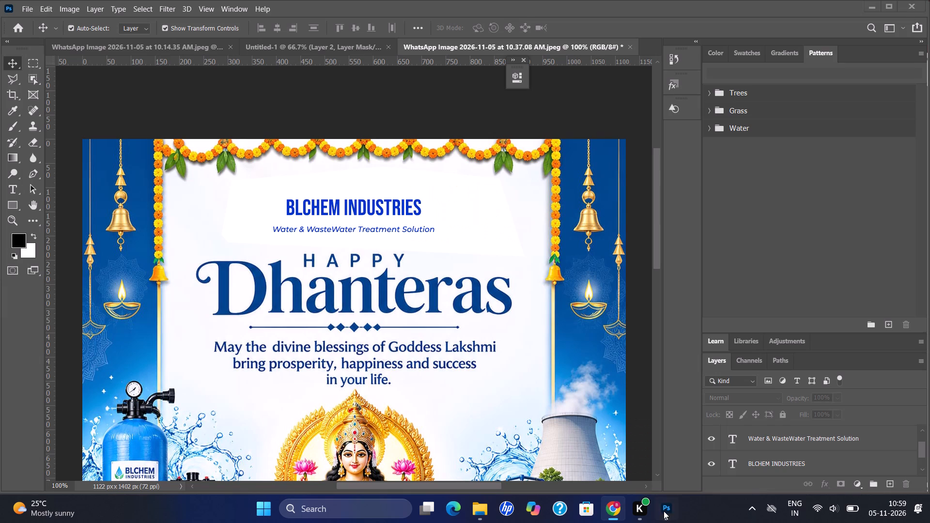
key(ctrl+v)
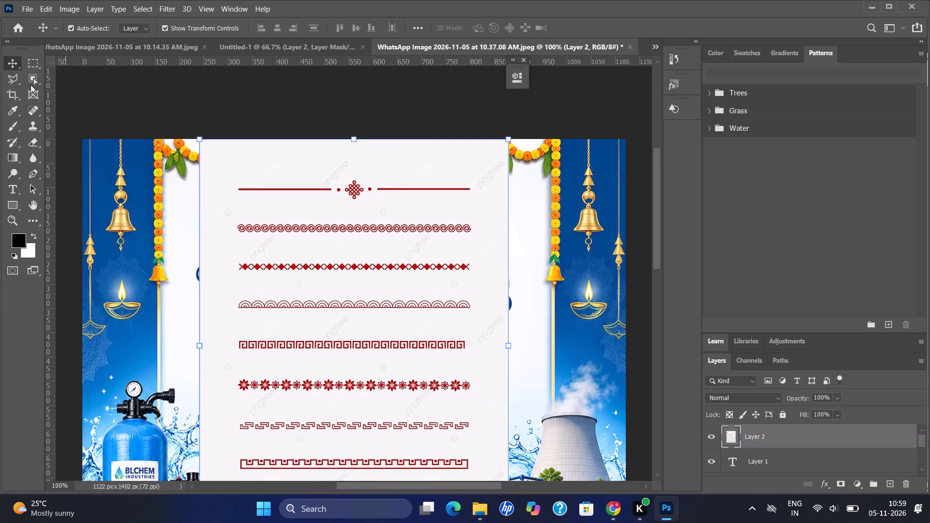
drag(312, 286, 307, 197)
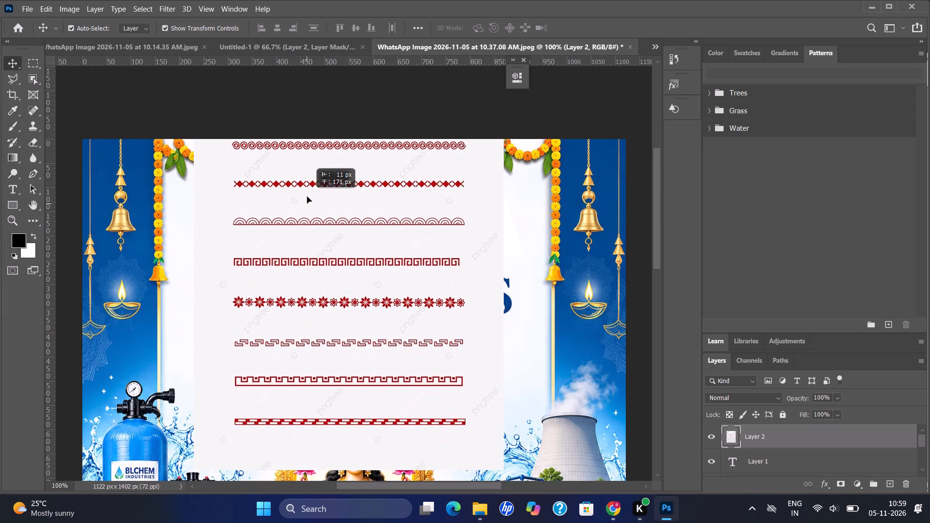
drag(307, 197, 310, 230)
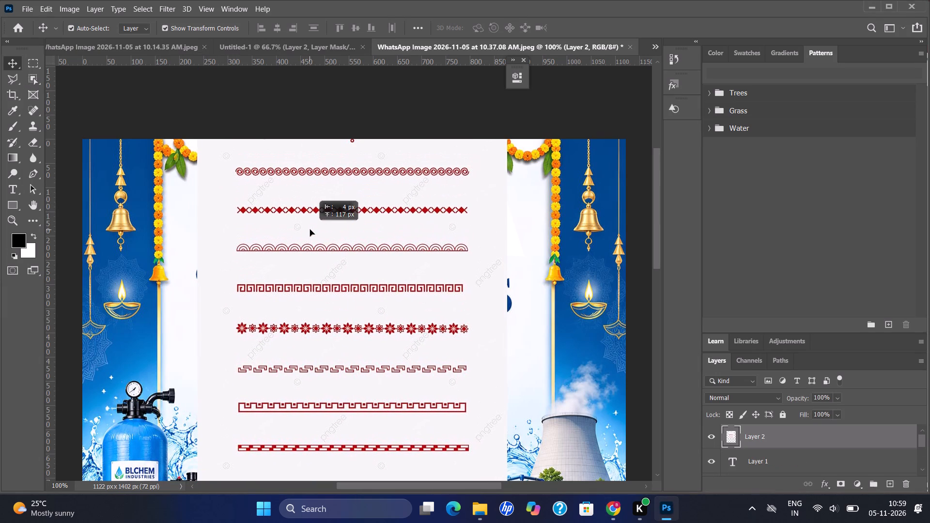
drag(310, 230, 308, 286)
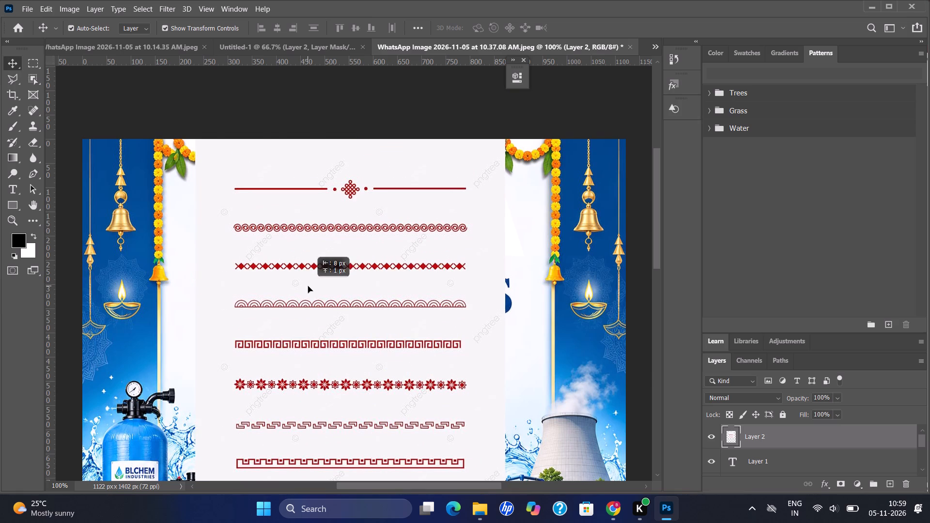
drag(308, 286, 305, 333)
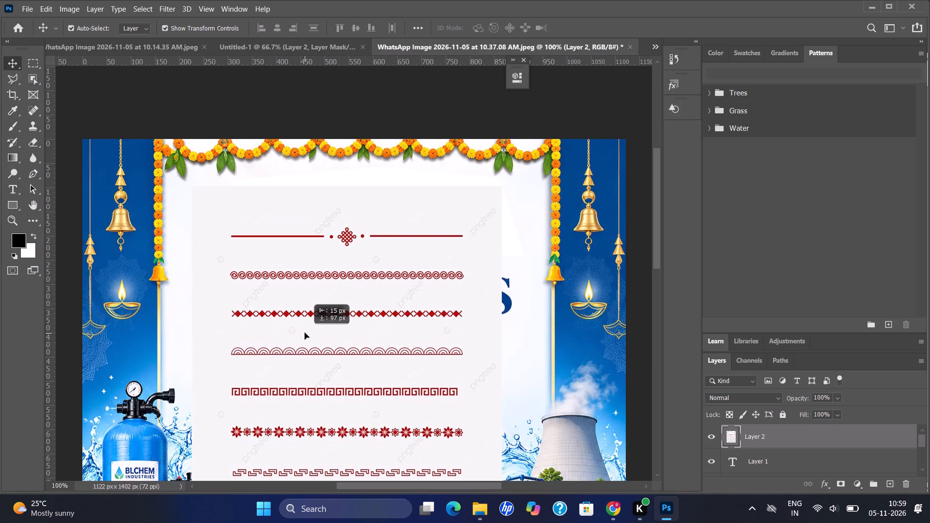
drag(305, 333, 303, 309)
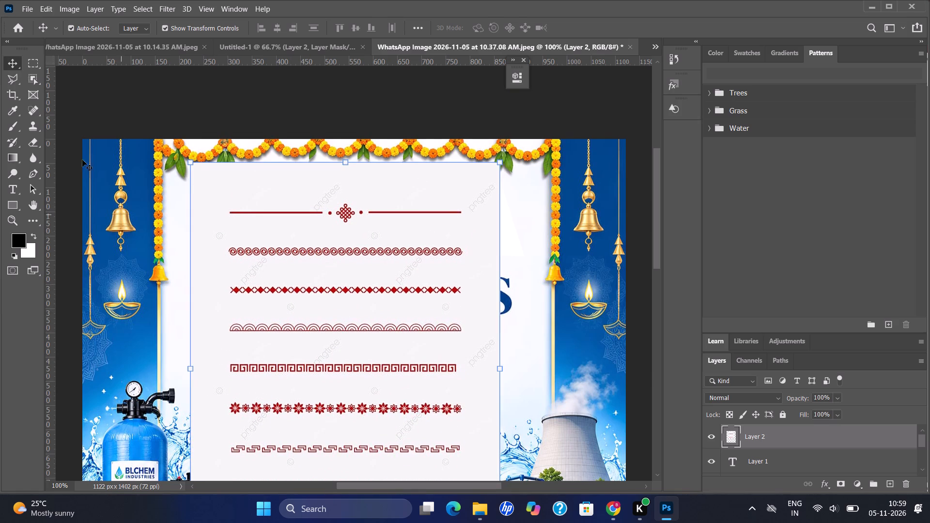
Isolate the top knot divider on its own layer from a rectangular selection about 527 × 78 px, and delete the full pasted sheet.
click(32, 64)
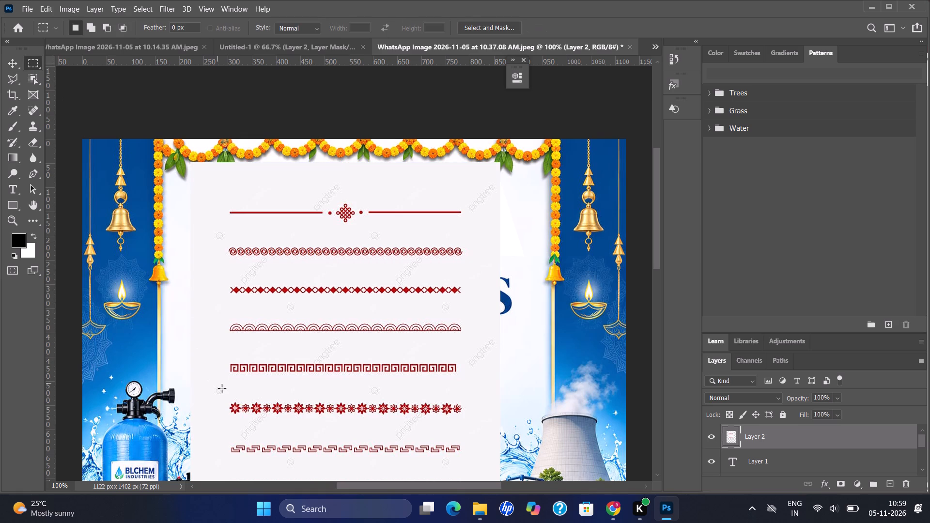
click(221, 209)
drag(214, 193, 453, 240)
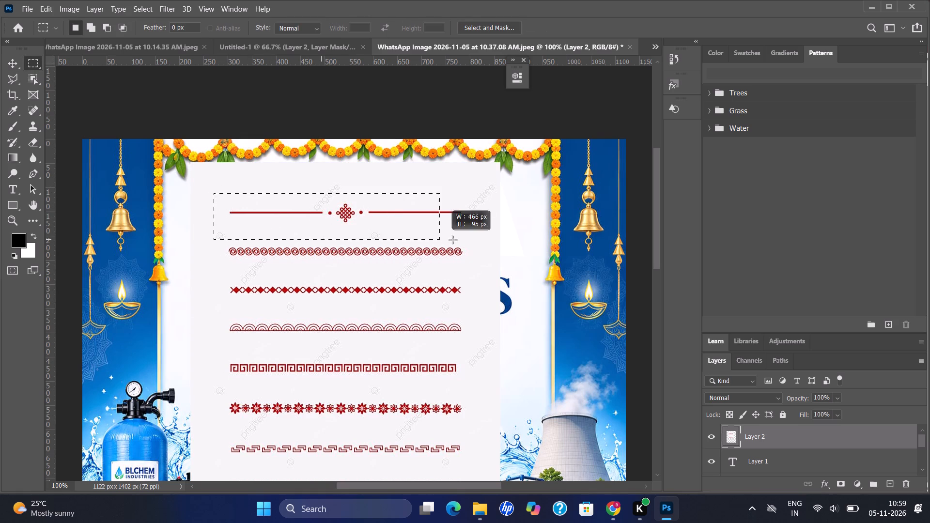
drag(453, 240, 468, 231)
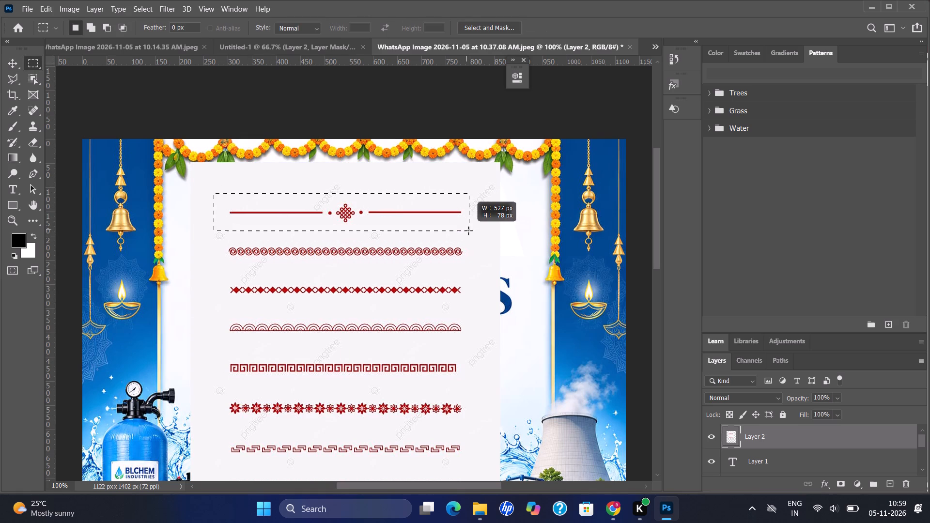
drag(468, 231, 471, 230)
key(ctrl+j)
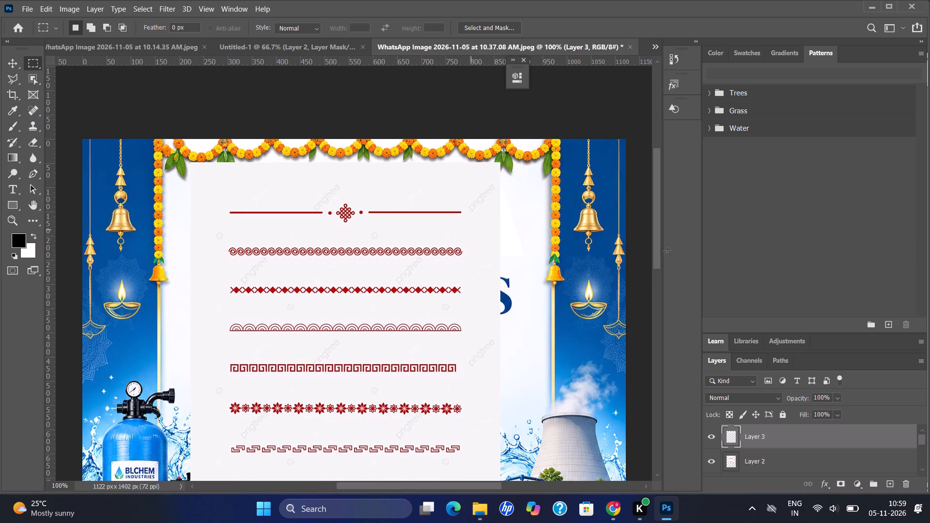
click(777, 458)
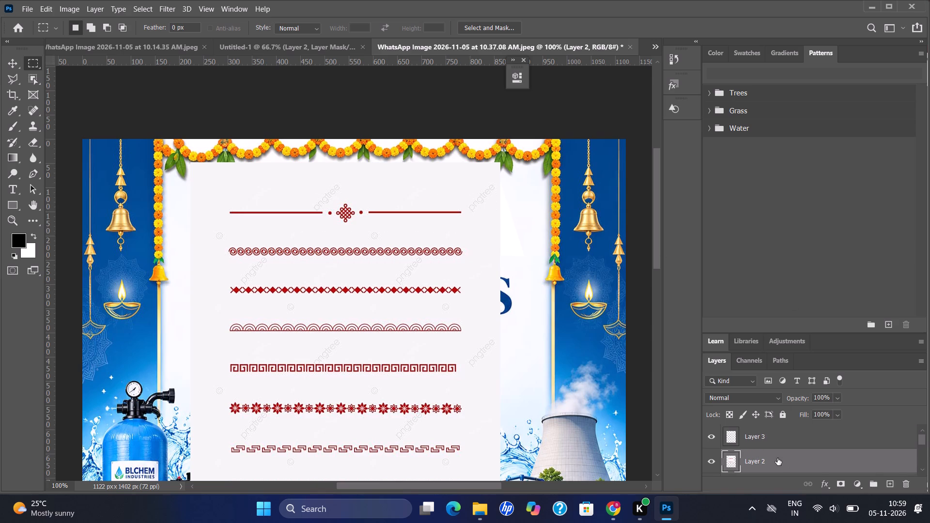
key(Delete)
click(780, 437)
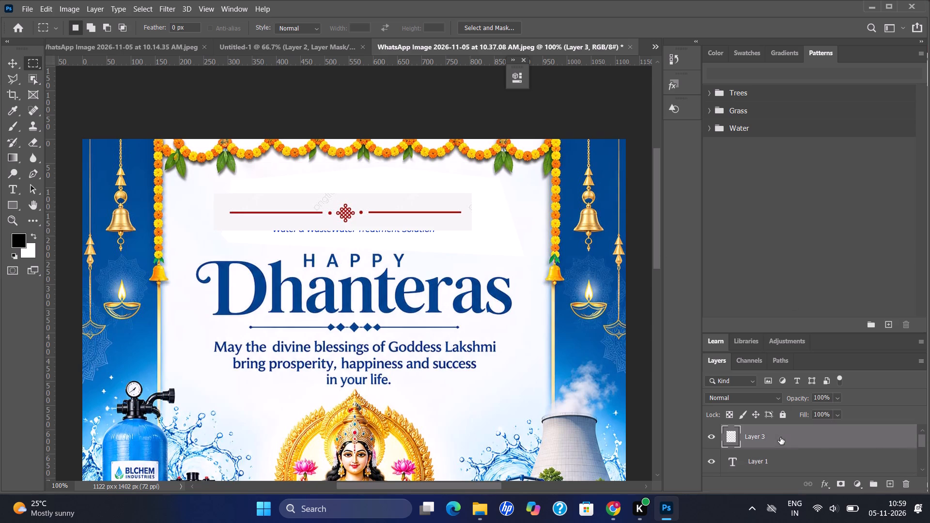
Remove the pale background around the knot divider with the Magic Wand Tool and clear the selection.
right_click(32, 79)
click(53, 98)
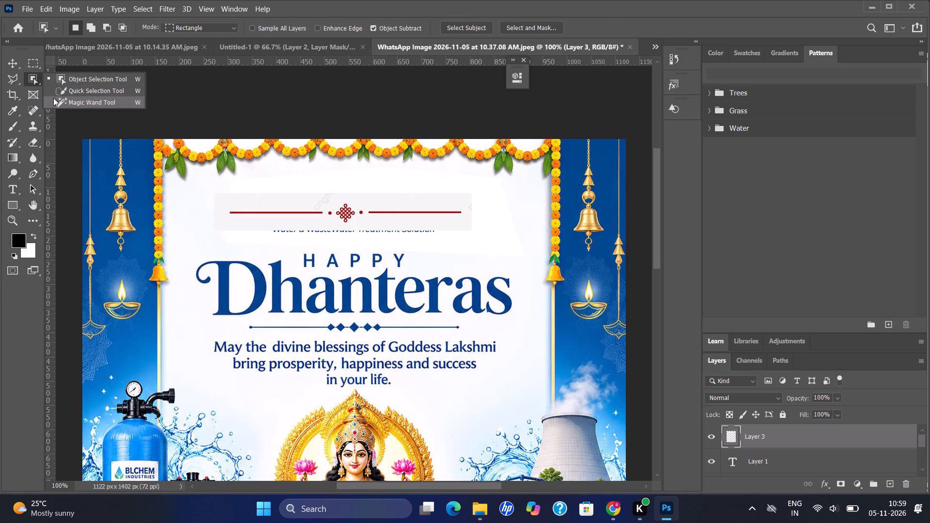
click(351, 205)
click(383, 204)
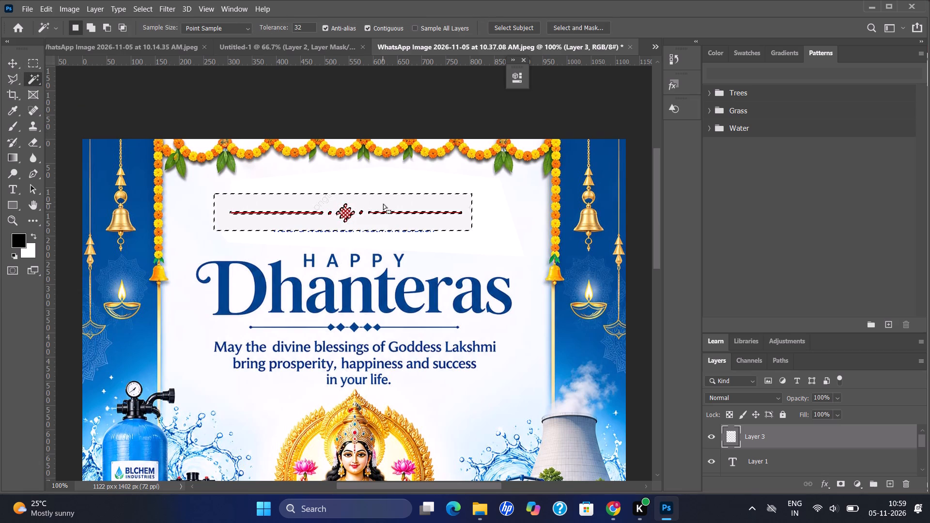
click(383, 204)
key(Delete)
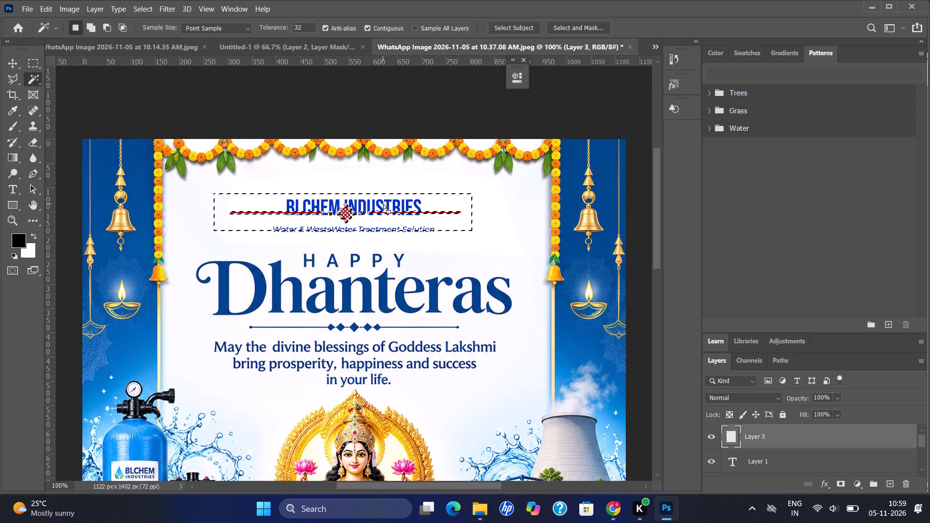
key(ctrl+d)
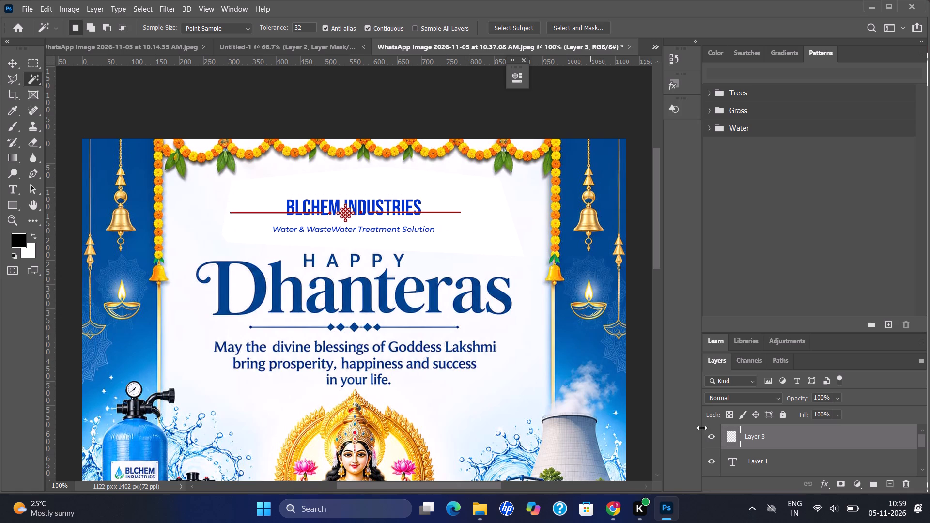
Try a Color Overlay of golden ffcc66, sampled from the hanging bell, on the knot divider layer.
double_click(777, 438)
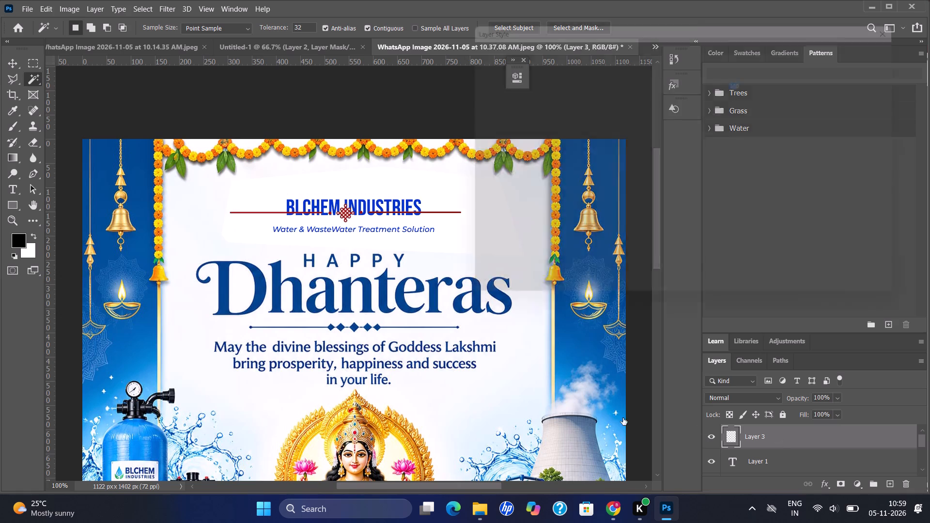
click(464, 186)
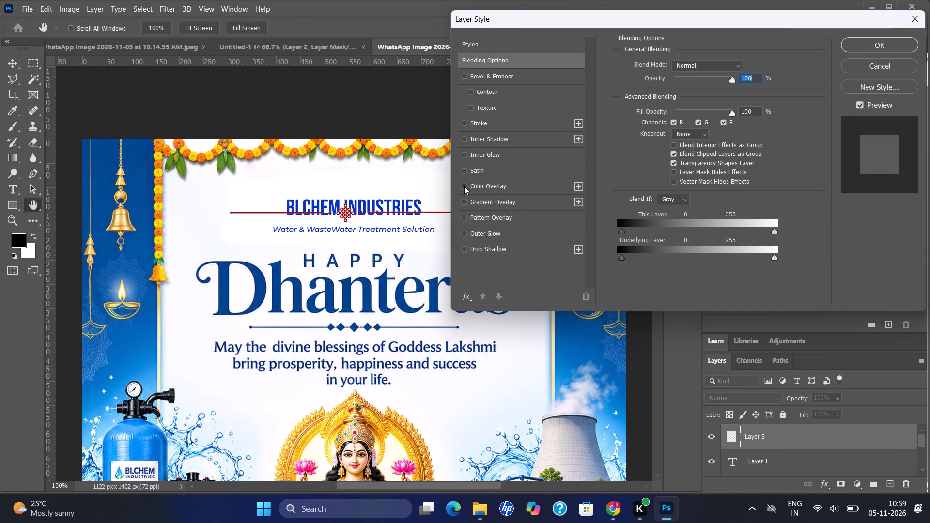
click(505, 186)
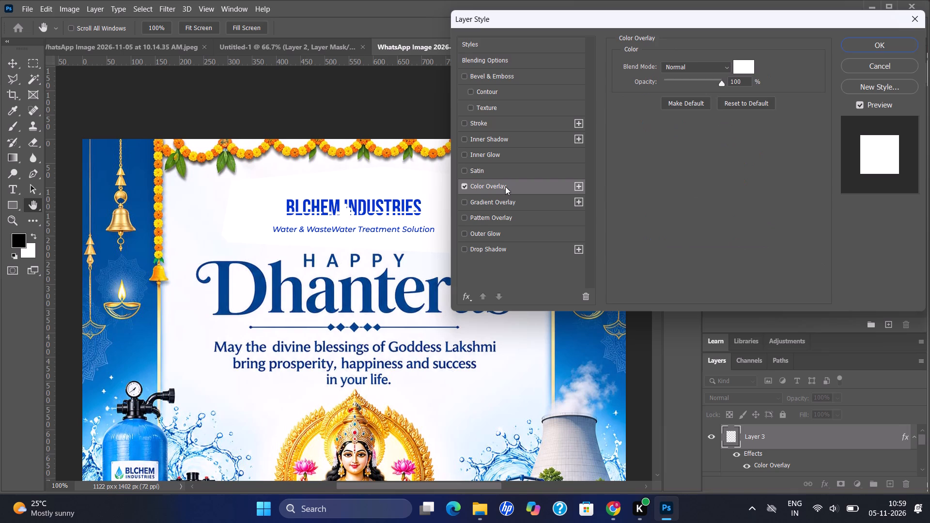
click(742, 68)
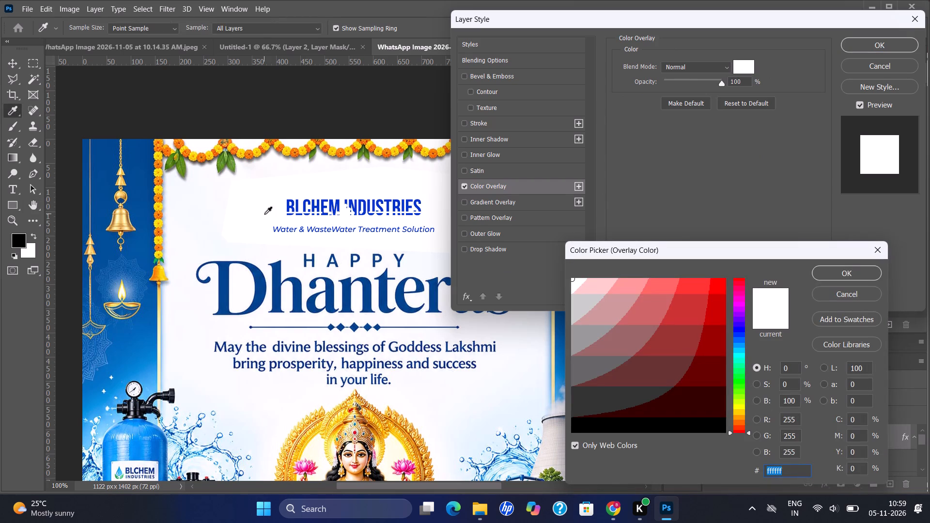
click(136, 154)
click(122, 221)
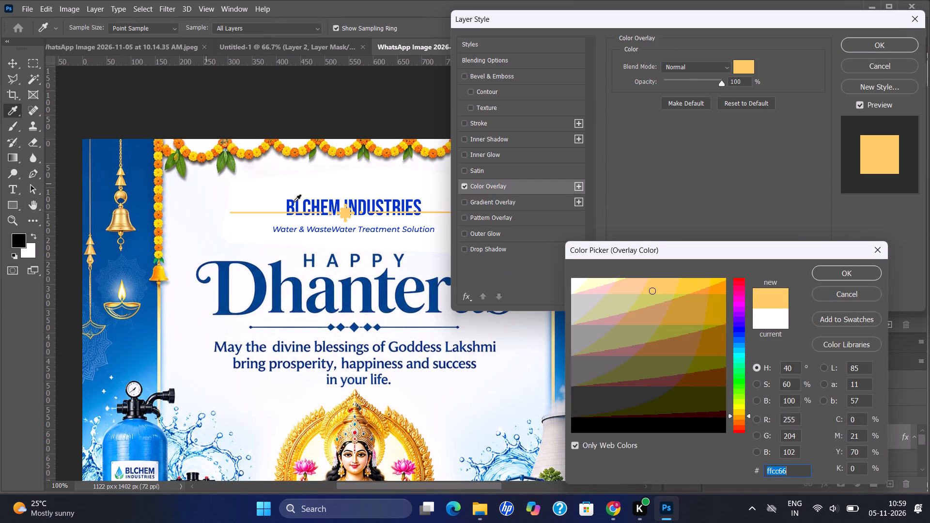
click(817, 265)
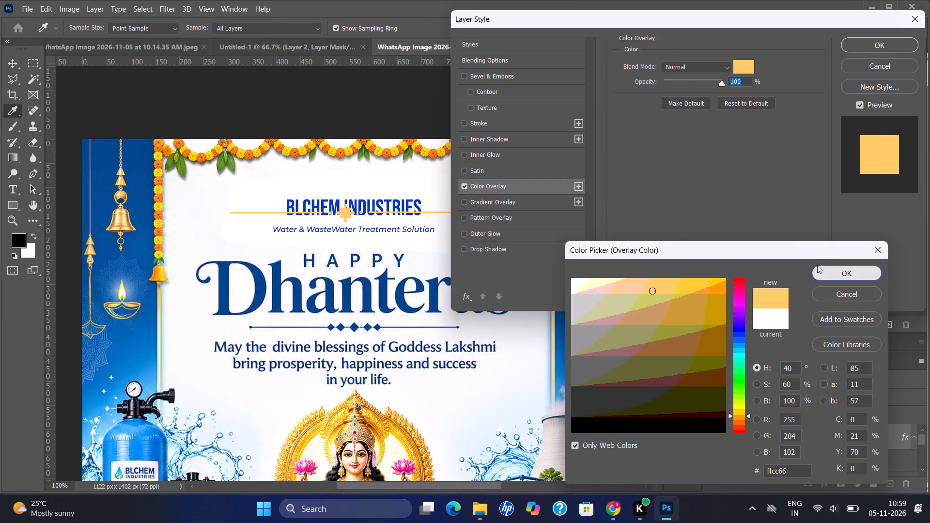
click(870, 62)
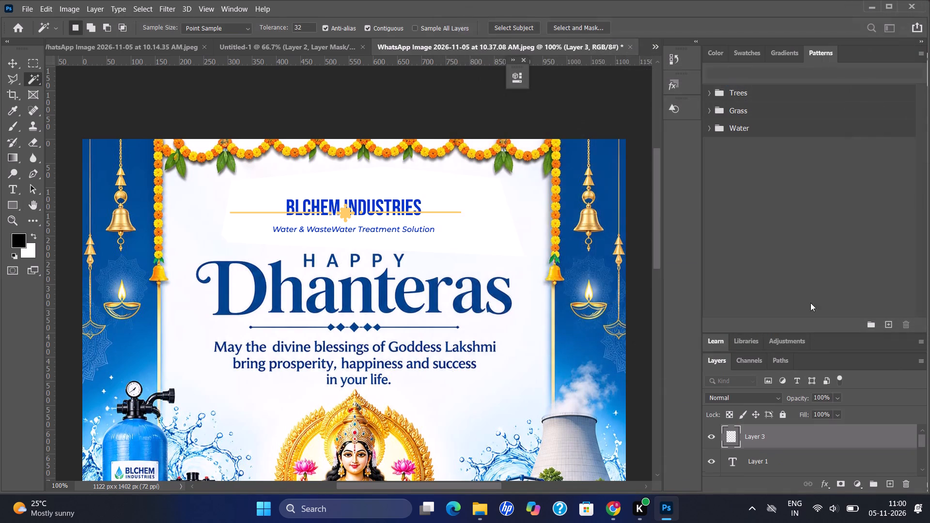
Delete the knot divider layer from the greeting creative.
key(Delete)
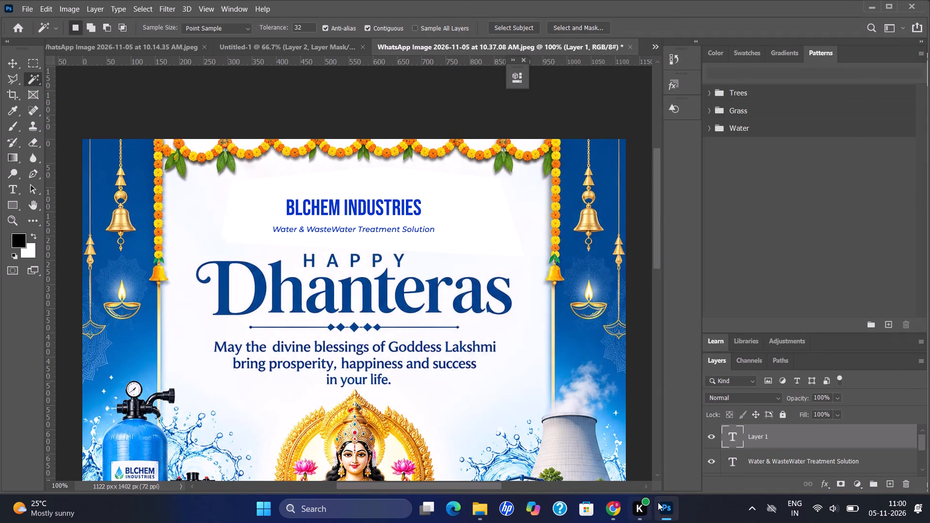
Switch back to Chrome and search Pinterest for "golden mandala lin".
click(623, 516)
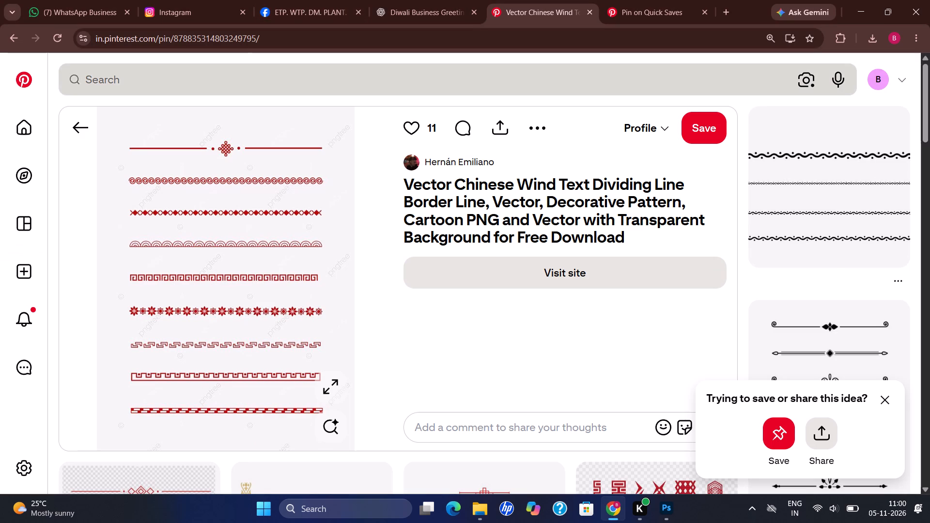
click(235, 84)
text(golden)
key(space)
text(mandala lin)
key(Return)
key(e)
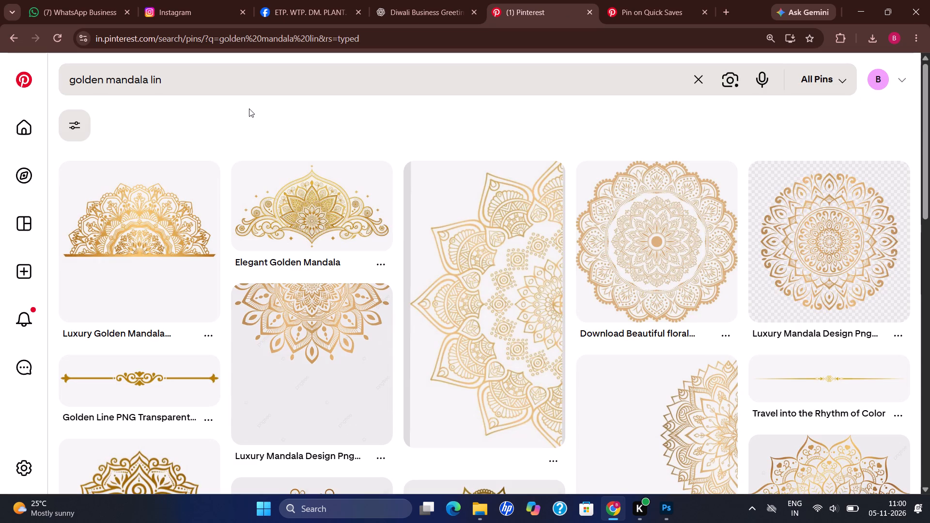
Look through the golden mandala search results for a slim ornamental line divider that suits the greeting.
scroll(259, 214, down, 6)
scroll(282, 291, down, 2)
scroll(282, 291, up, 1)
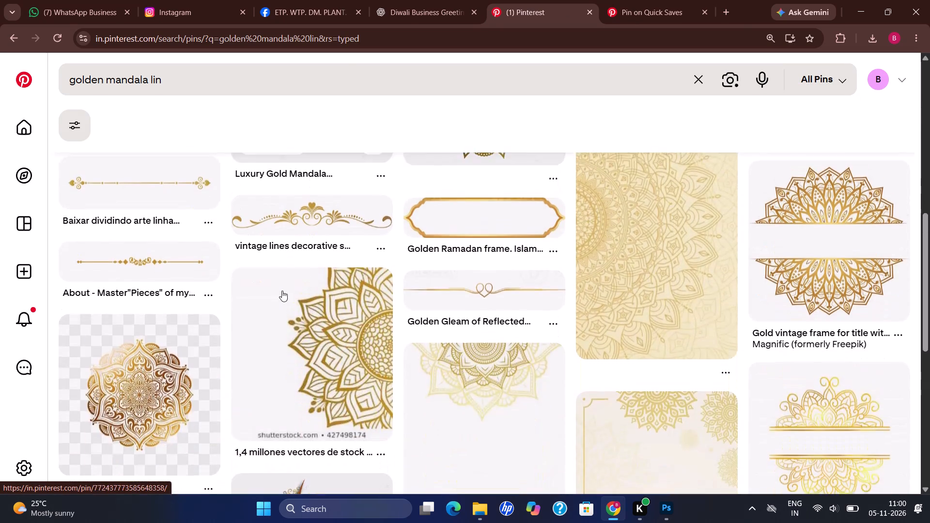
scroll(282, 291, up, 2)
scroll(282, 291, down, 7)
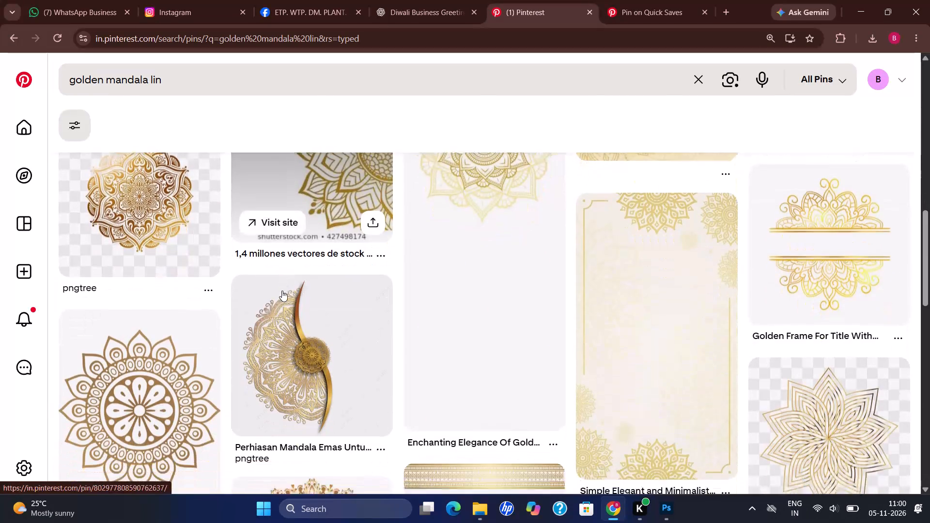
scroll(282, 291, down, 20)
scroll(282, 291, up, 4)
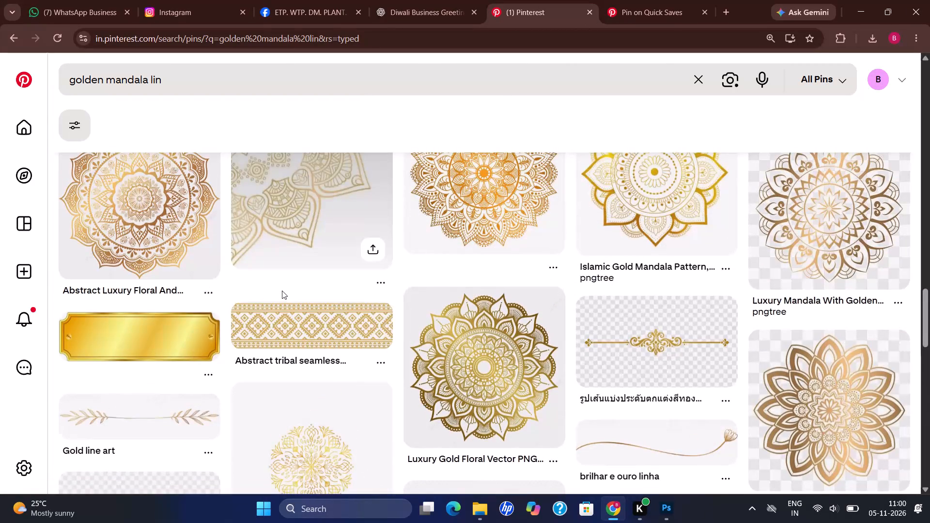
scroll(282, 291, down, 4)
scroll(282, 291, up, 20)
scroll(282, 291, up, 2)
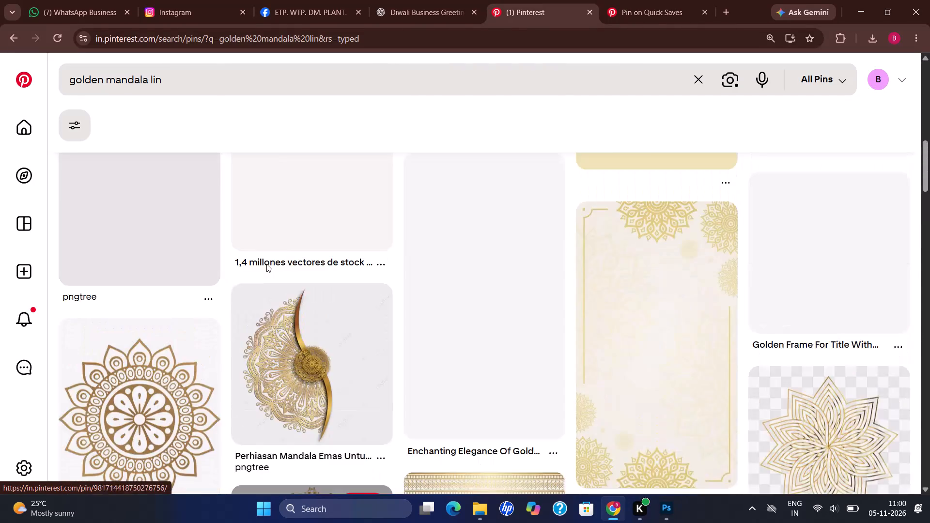
scroll(266, 264, up, 18)
Open the "Golden Line PNG Transparent" pin from the search results.
click(140, 388)
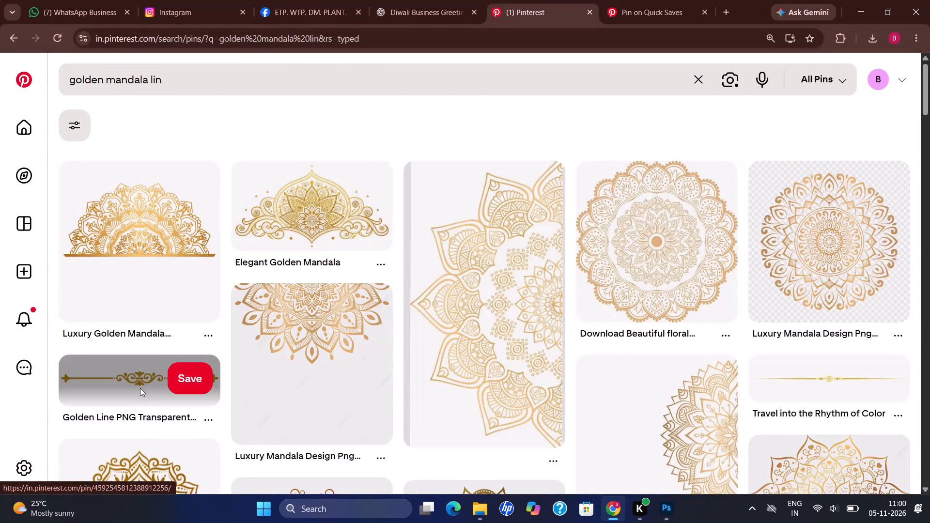
triple_click(120, 365)
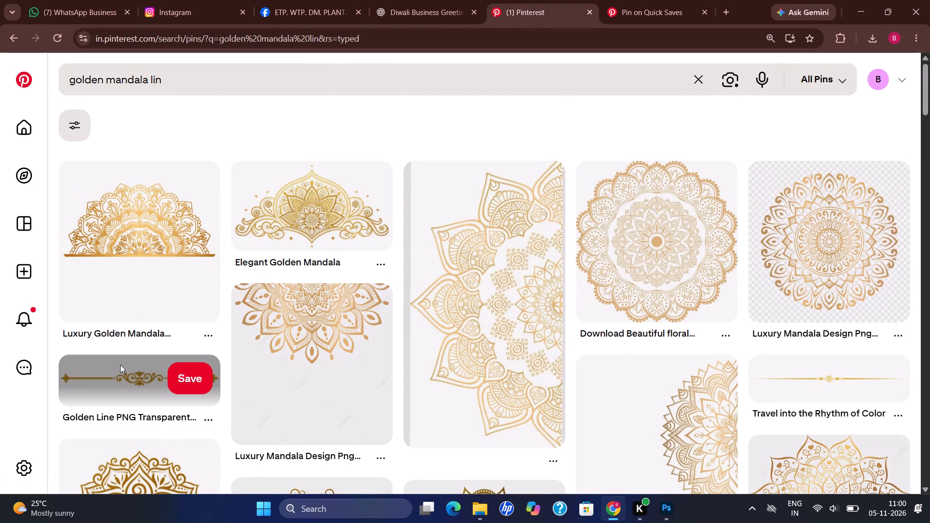
double_click(127, 386)
triple_click(128, 372)
double_click(128, 372)
double_click(115, 389)
click(130, 404)
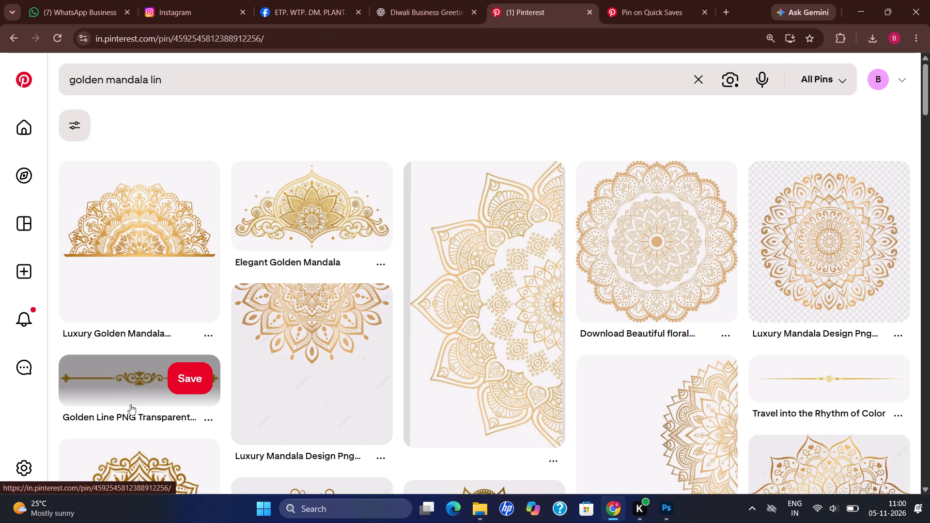
Examine the related golden dividers, including the vertical scroll divider and the pngtree floral divider in their own pin views.
scroll(375, 324, down, 5)
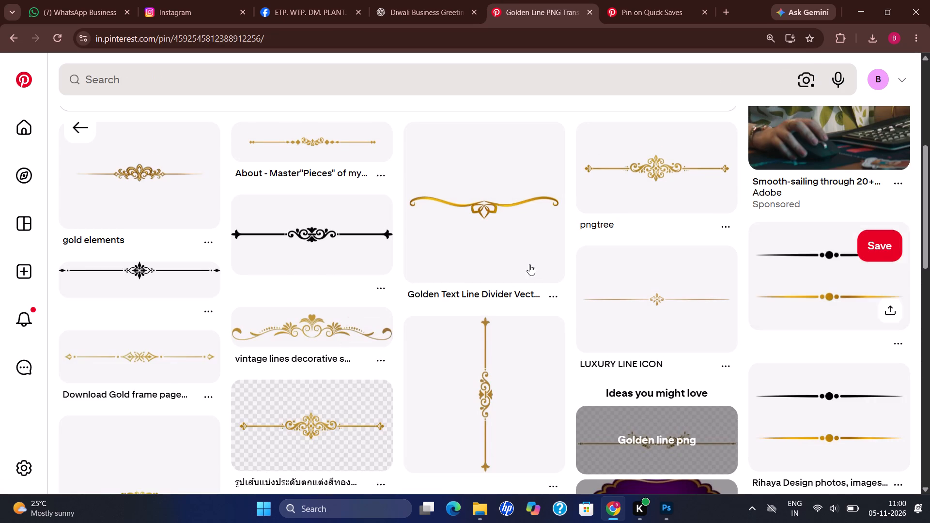
scroll(529, 264, up, 2)
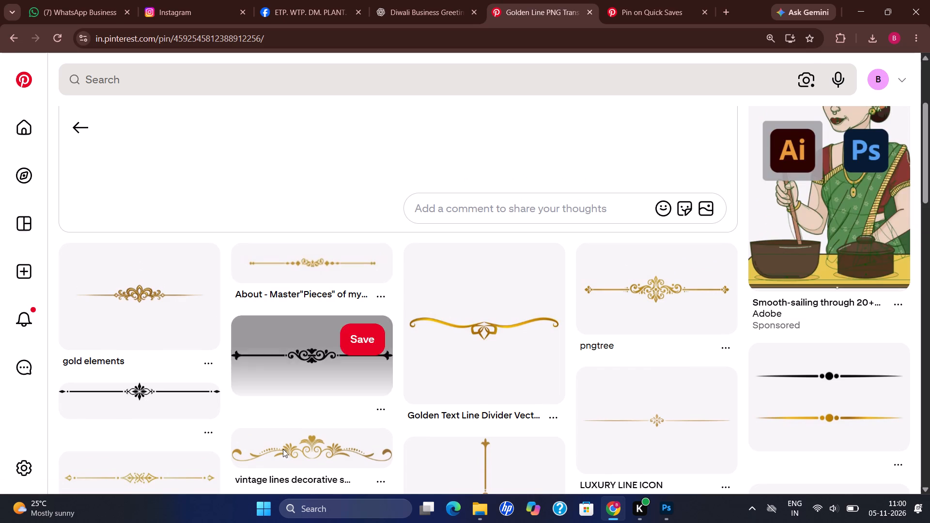
scroll(279, 415, up, 4)
scroll(279, 401, down, 6)
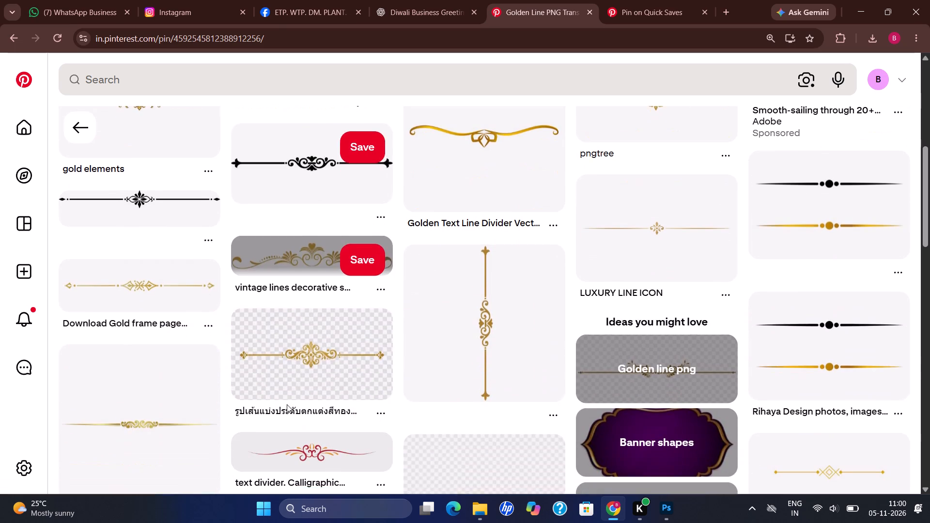
scroll(287, 404, down, 2)
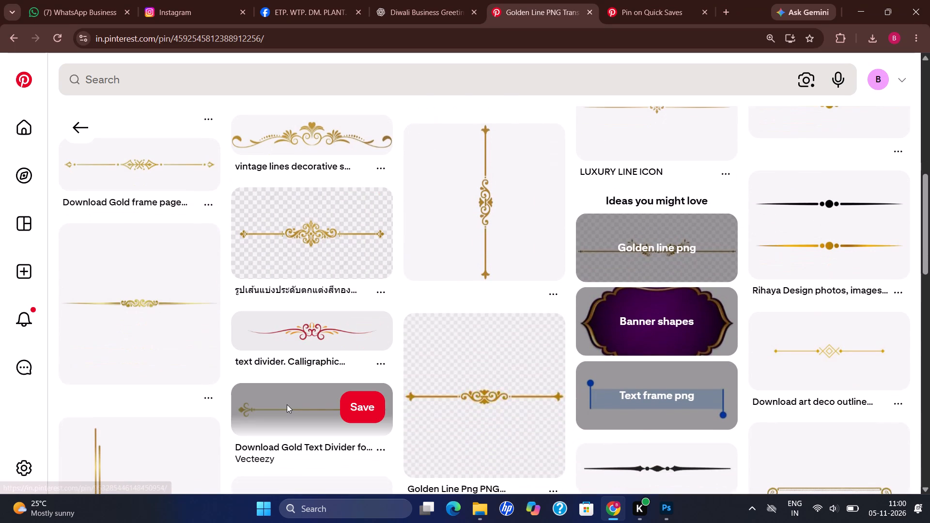
scroll(309, 416, up, 3)
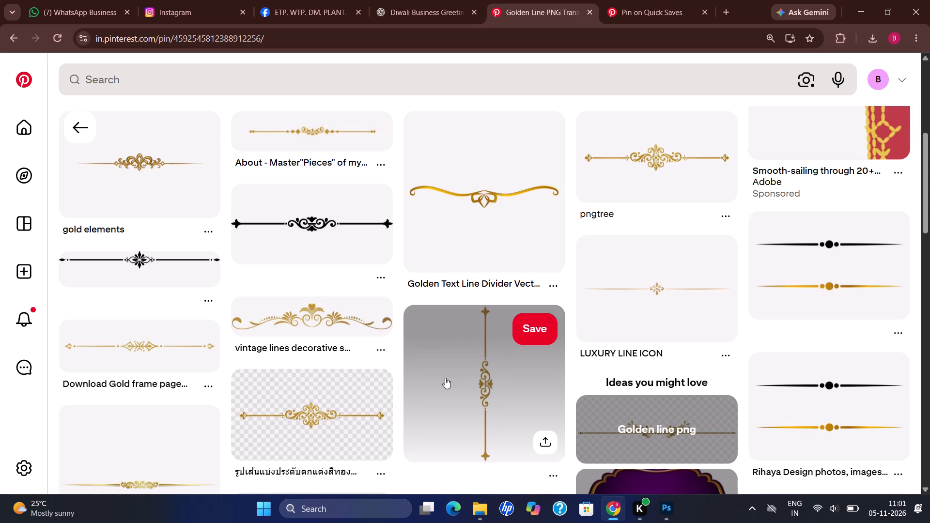
click(454, 410)
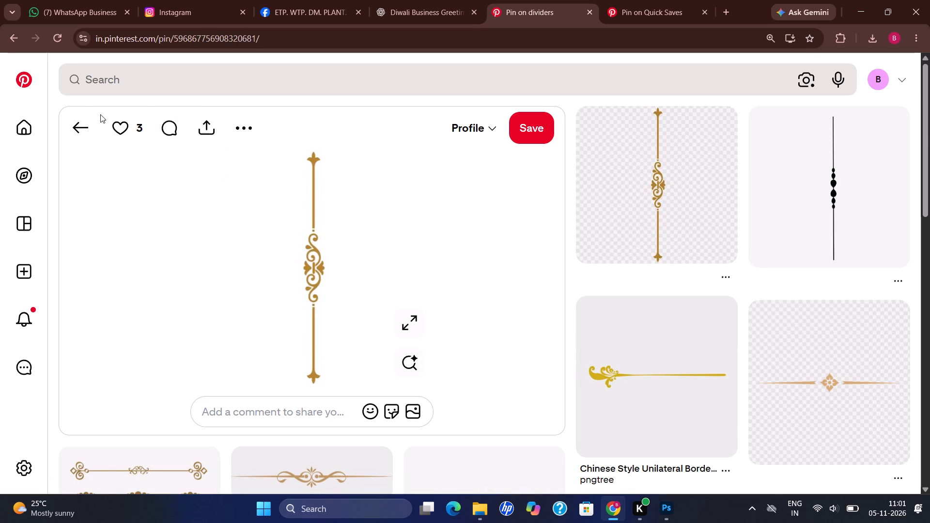
click(88, 121)
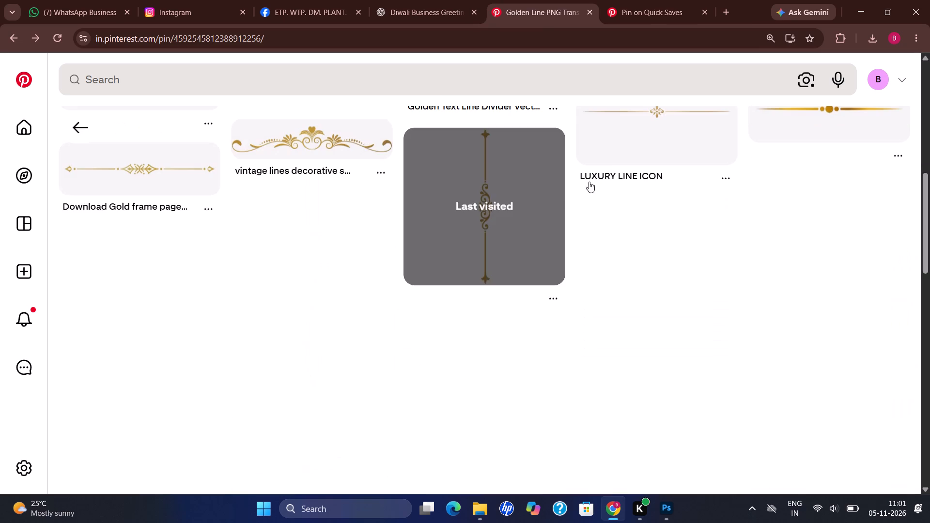
scroll(567, 185, up, 5)
click(657, 281)
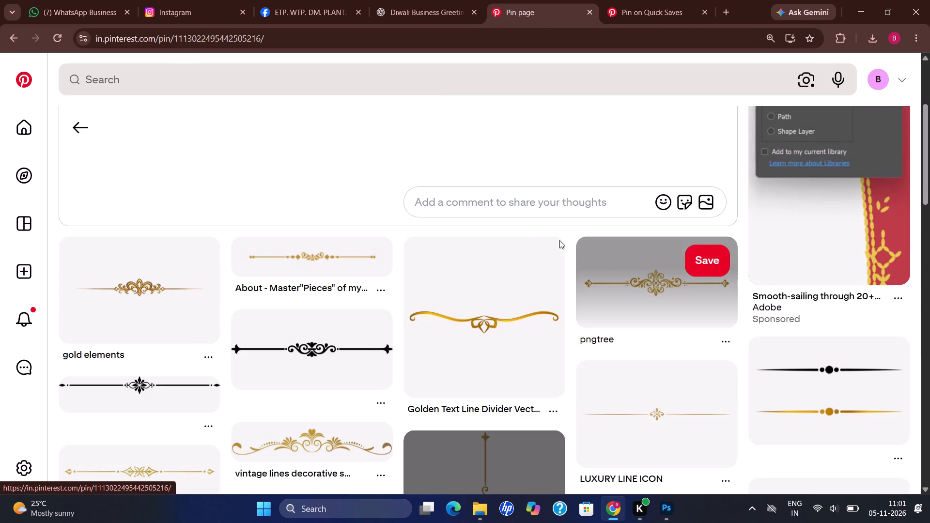
click(83, 129)
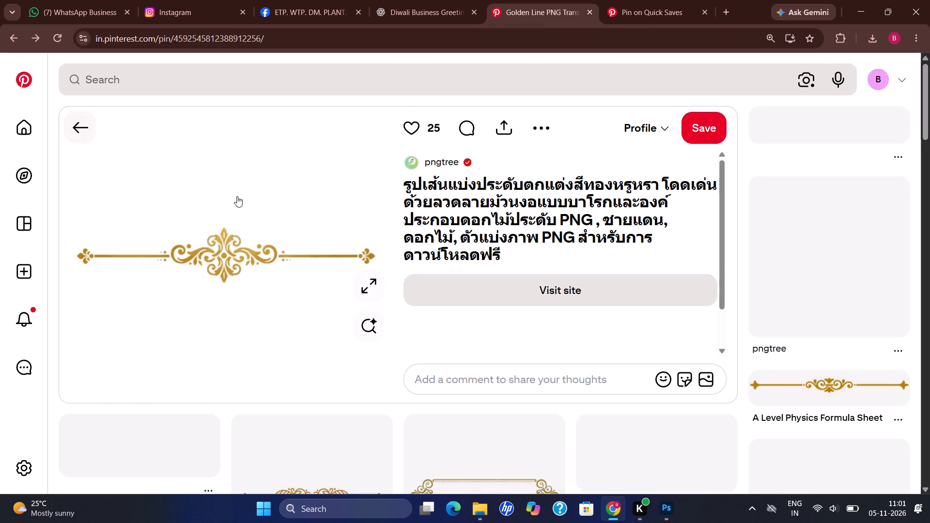
Open the related pin of the thin tapered gold divider with a central scroll ornament and copy its image.
scroll(238, 199, down, 3)
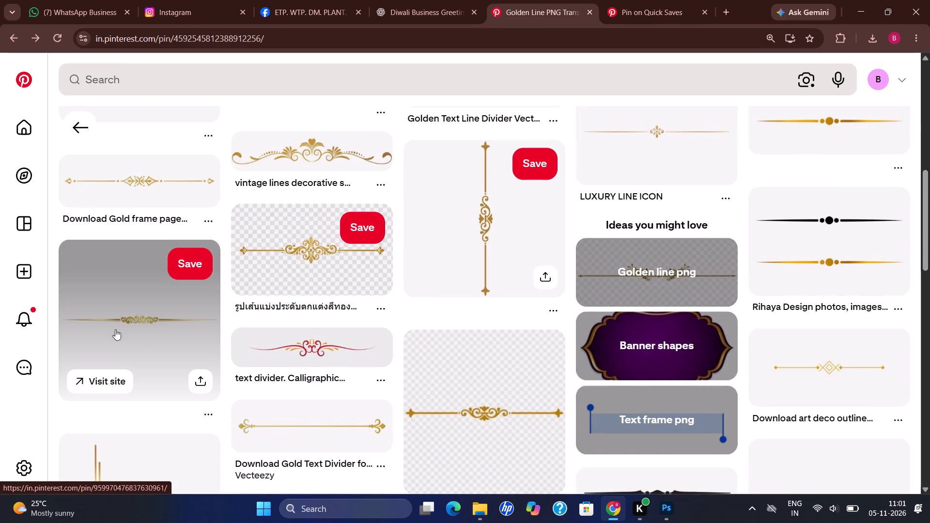
click(137, 317)
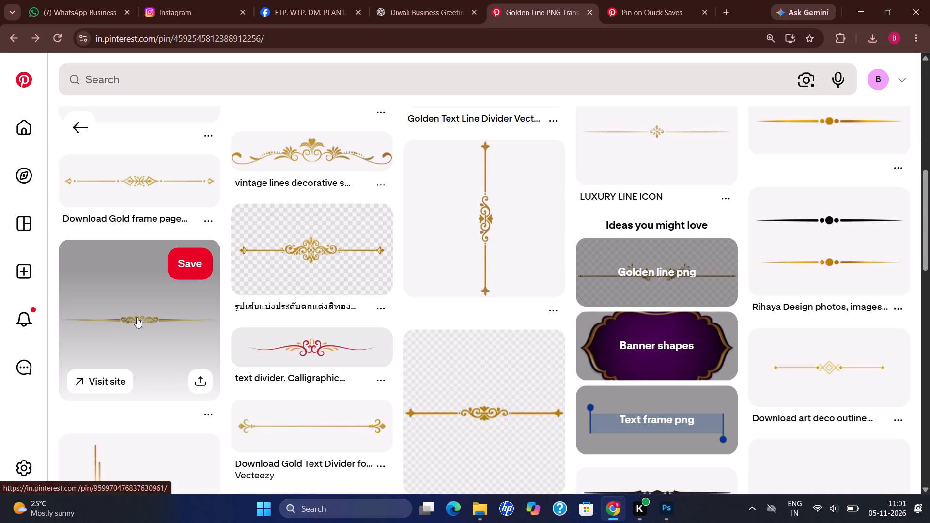
click(237, 296)
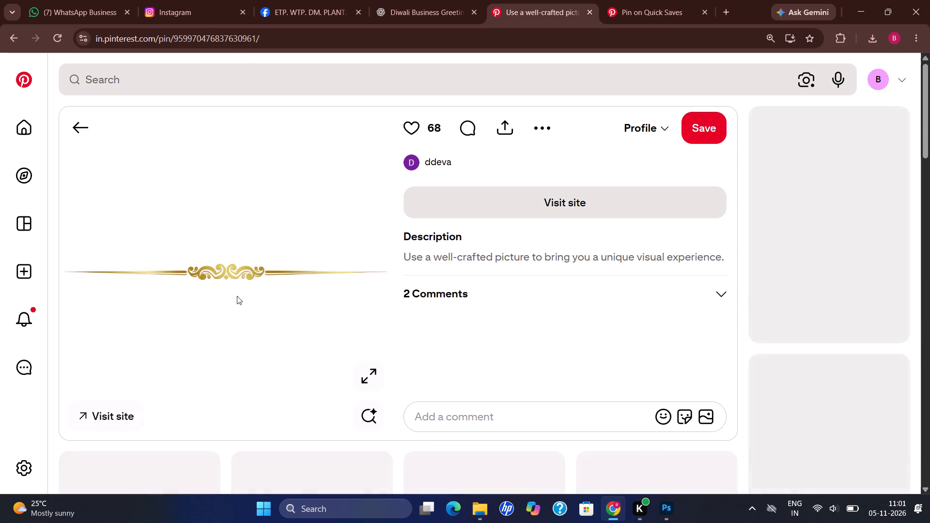
right_drag(286, 320, 278, 318)
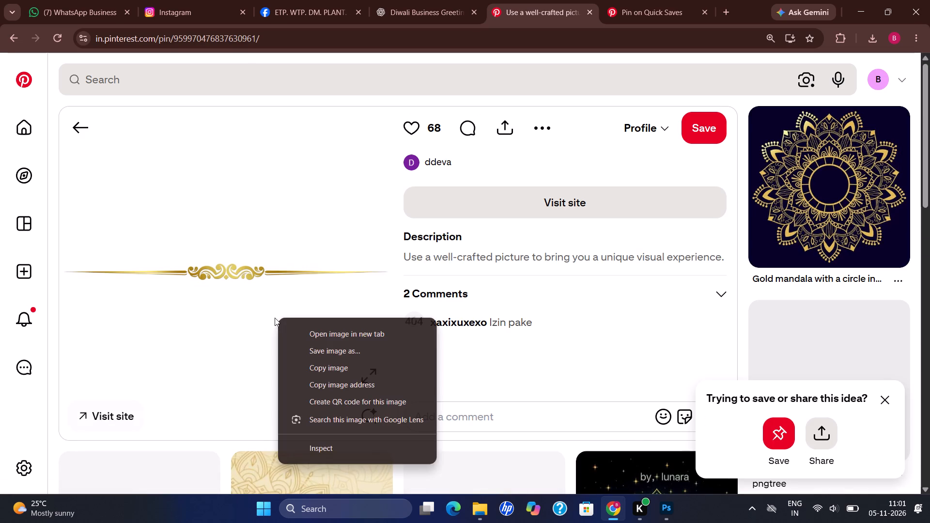
click(304, 362)
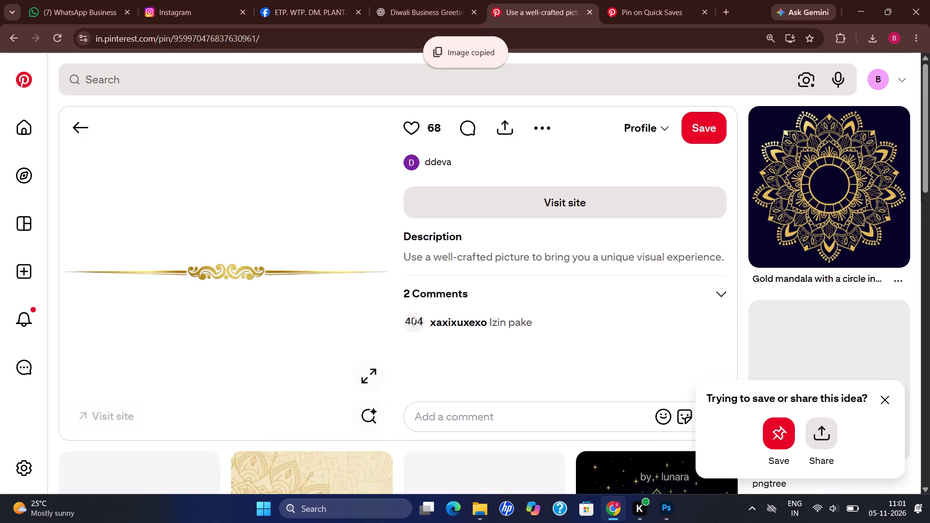
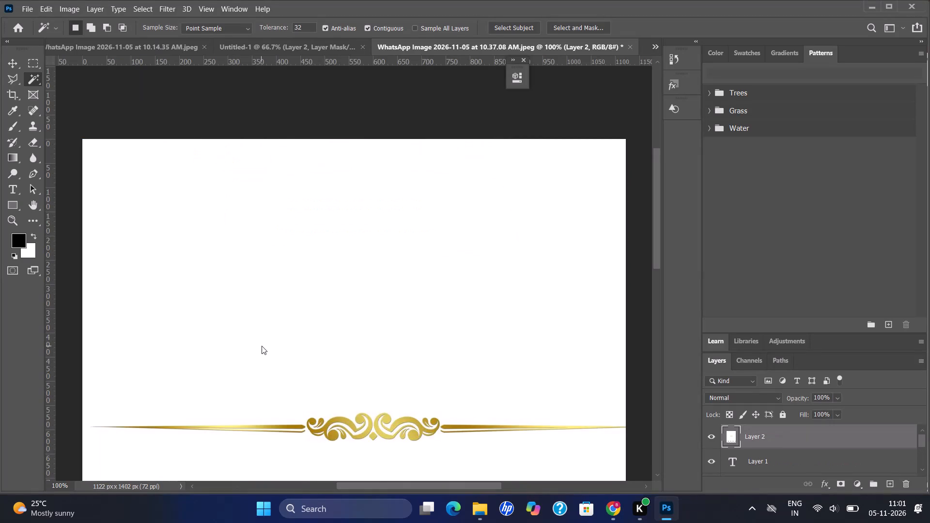
Delete the white background around the pasted golden divider and the white gaps near the centre of its scroll ornament.
key(BackSpace)
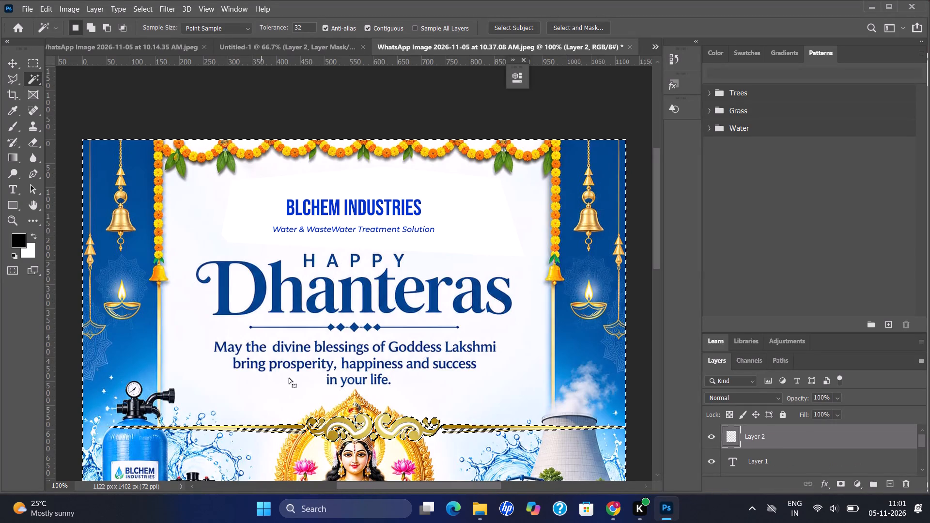
click(359, 433)
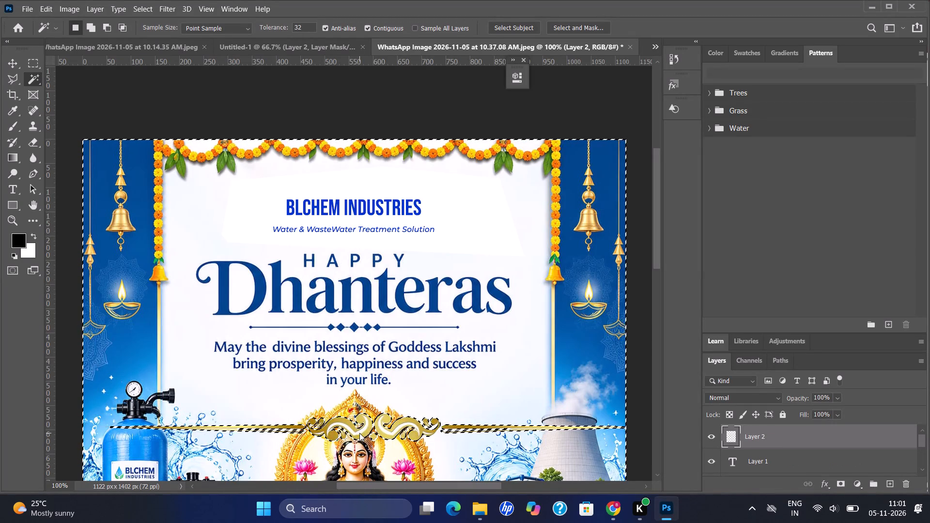
key(BackSpace)
drag(359, 433, 390, 433)
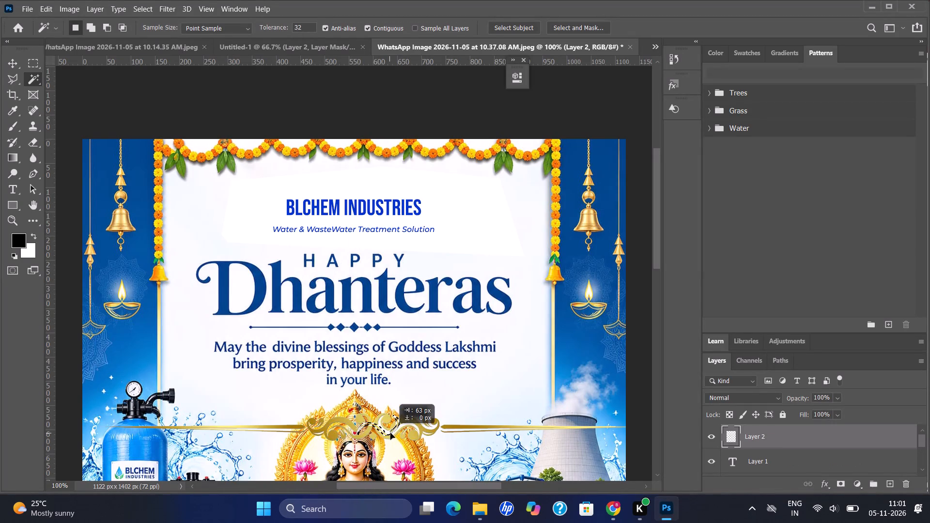
drag(390, 433, 401, 434)
key(BackSpace)
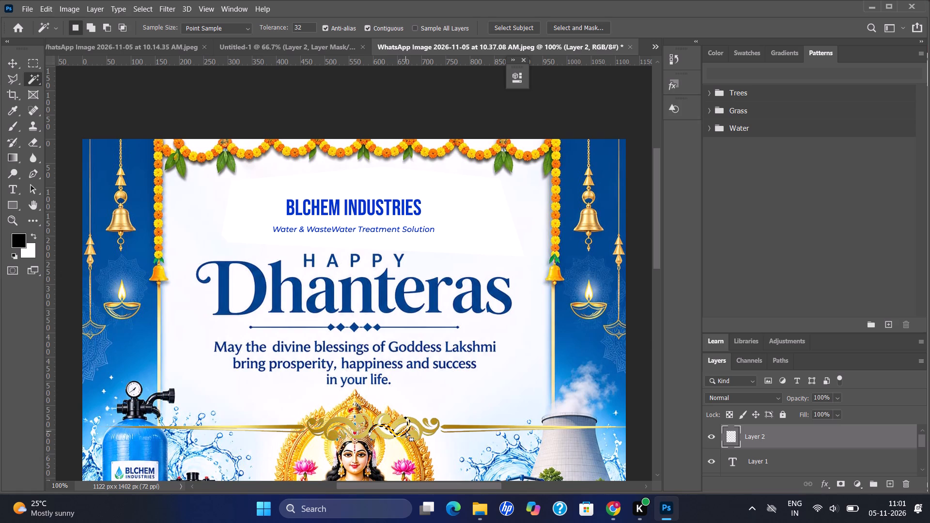
key(ctrl+d)
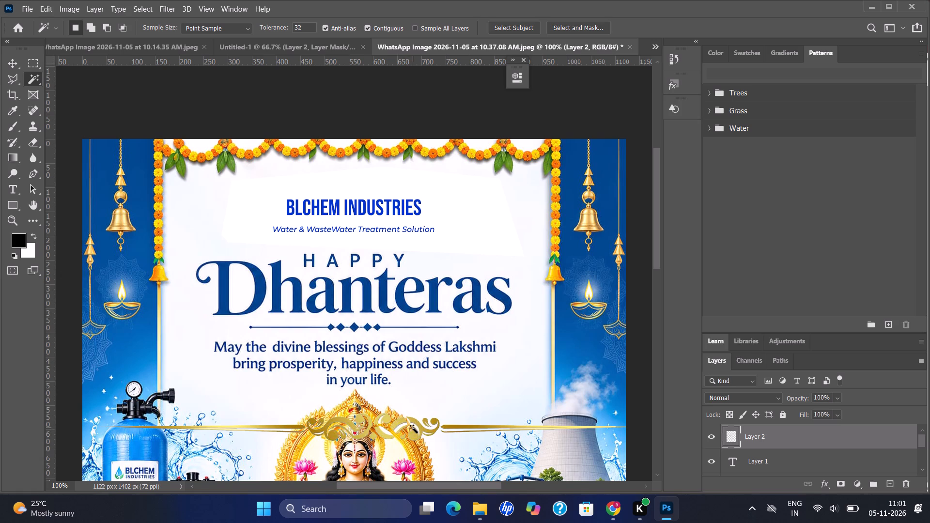
Clear the remaining white pockets inside the right half of the scroll ornament and just below the divider's right-hand line.
click(415, 426)
key(BackSpace)
click(401, 430)
key(BackSpace)
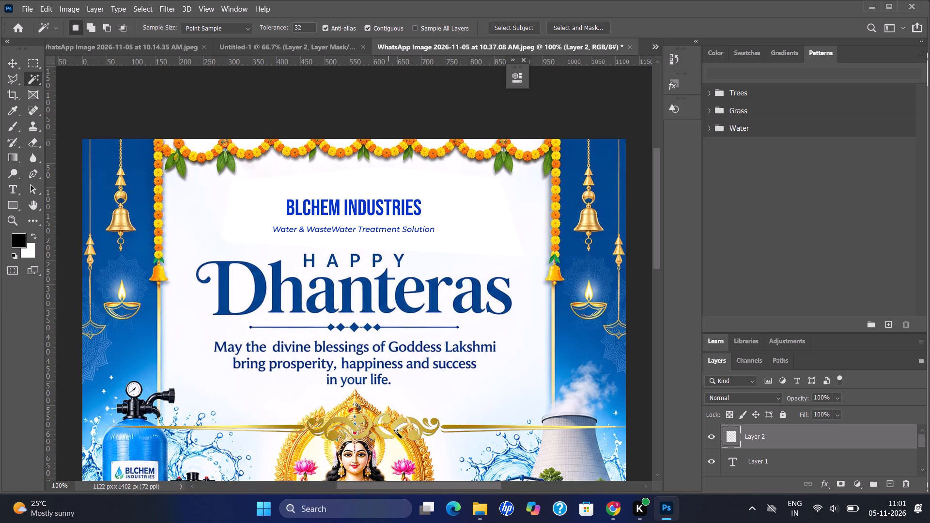
click(399, 431)
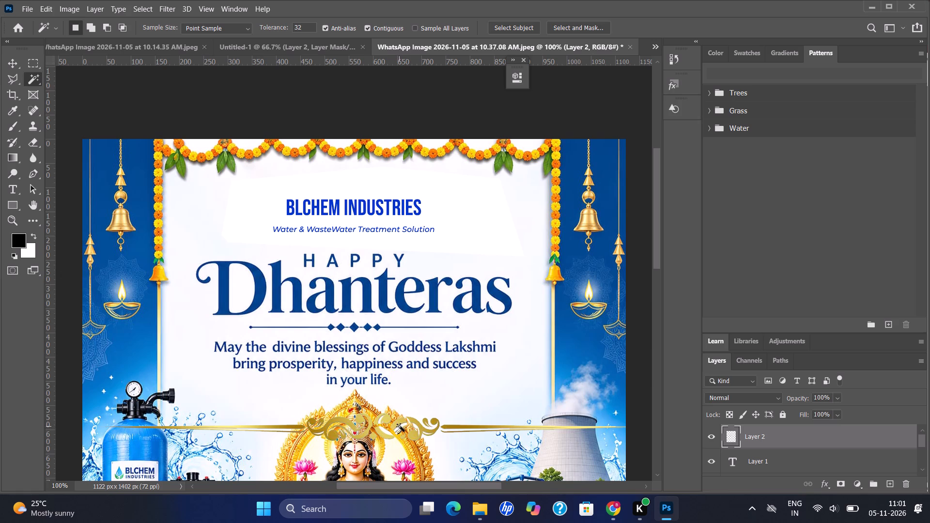
click(400, 426)
key(BackSpace)
click(385, 431)
key(BackSpace)
click(380, 418)
key(BackSpace)
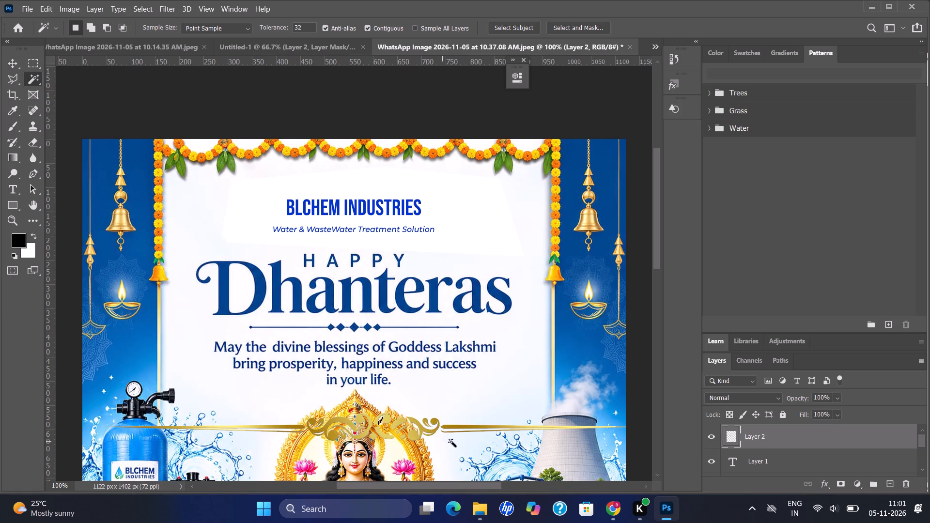
click(455, 431)
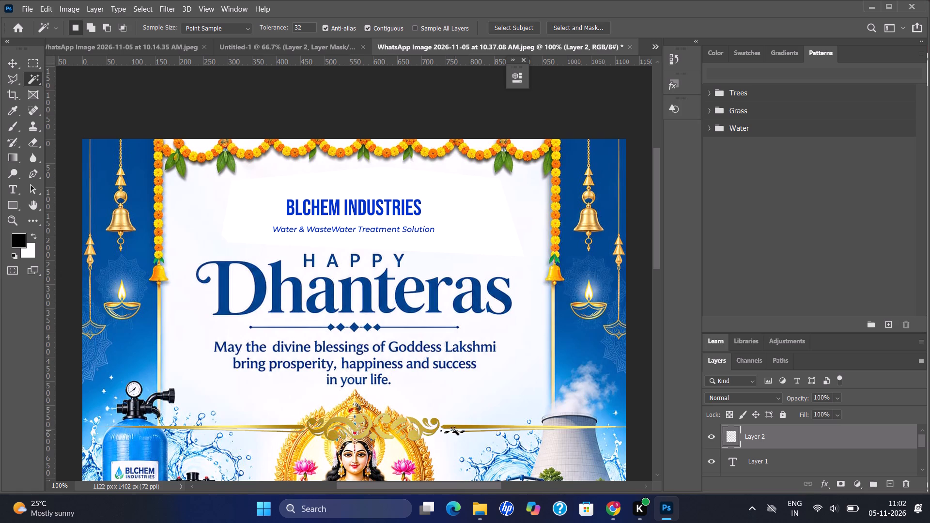
click(453, 431)
key(ctrl+d)
Scale the golden divider to about 32% and place it centred between the BLCHEM INDUSTRIES title and the italic tagline.
key(ctrl+minus)
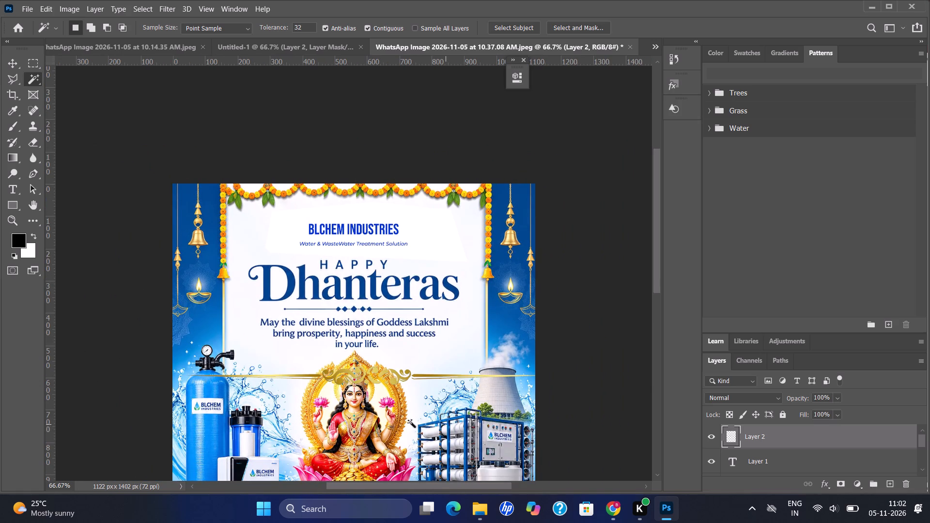
click(17, 67)
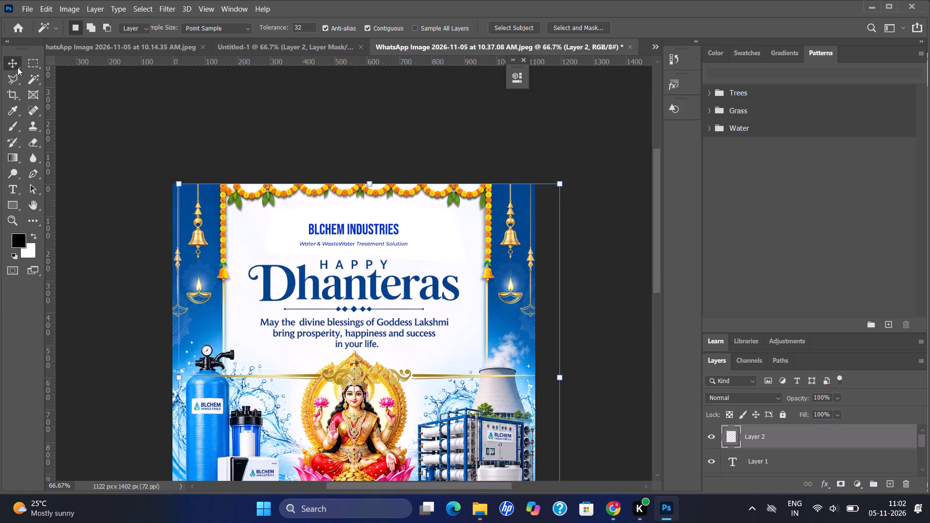
key(ctrl+t)
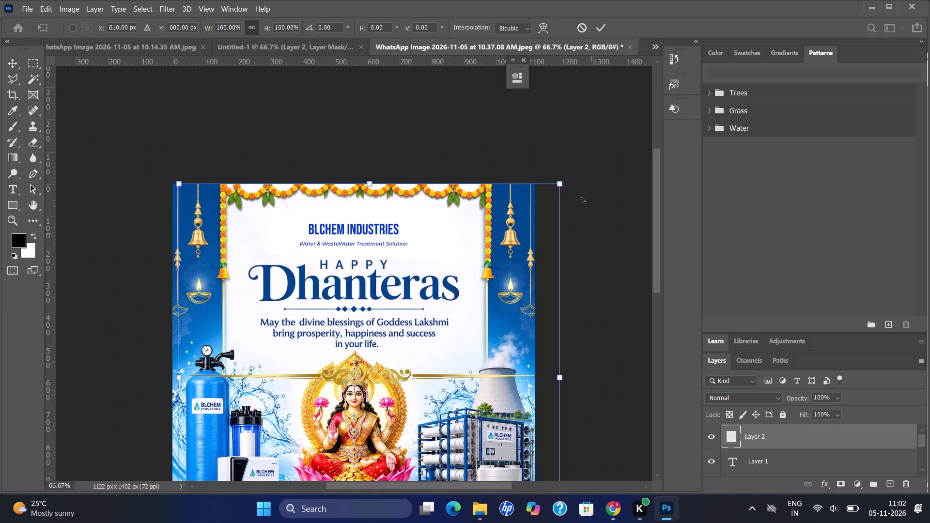
drag(562, 190, 464, 280)
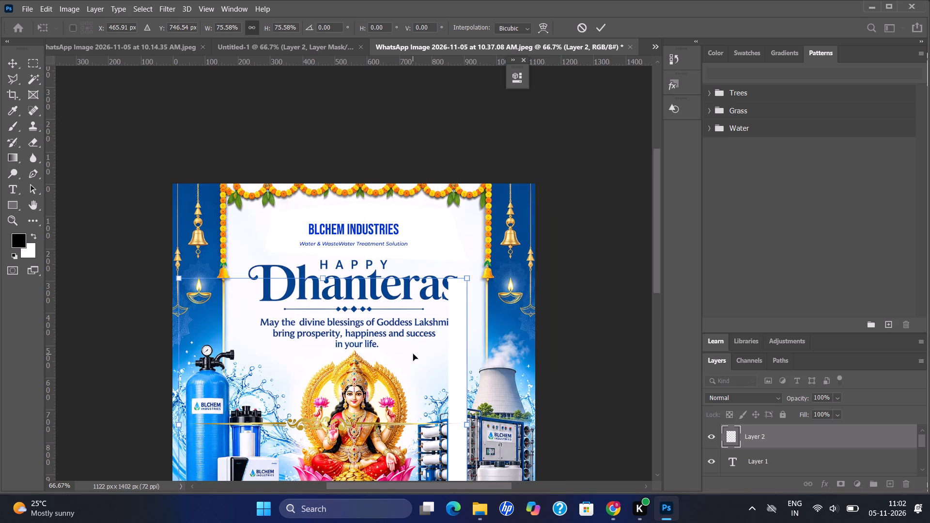
drag(413, 354, 478, 223)
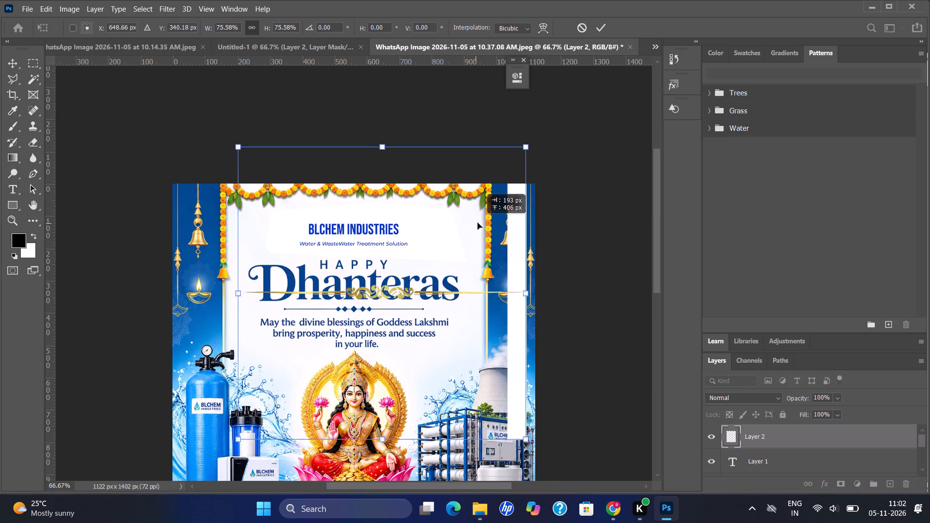
drag(478, 223, 458, 209)
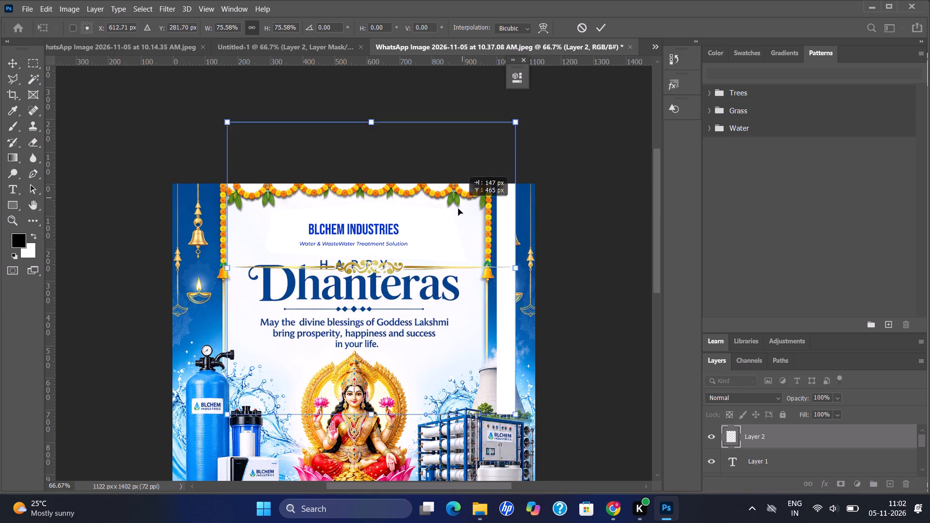
drag(458, 209, 464, 322)
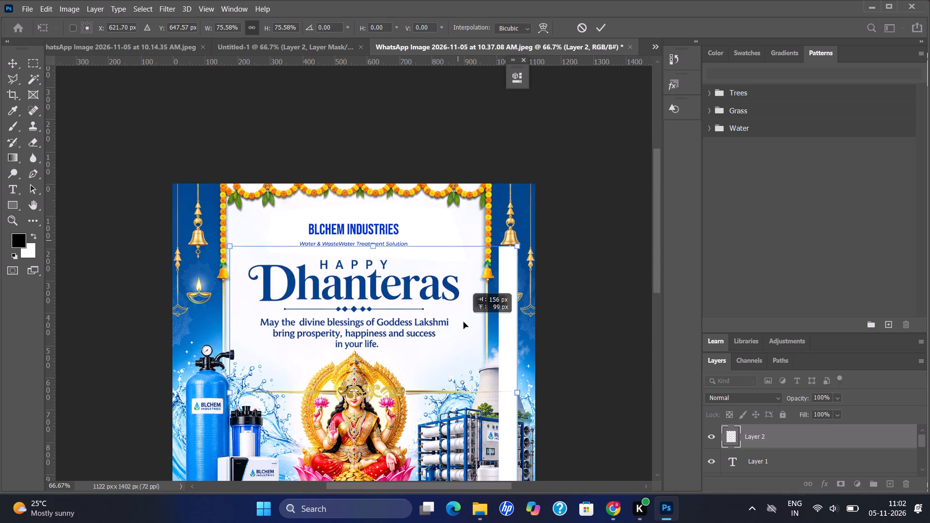
drag(464, 322, 453, 194)
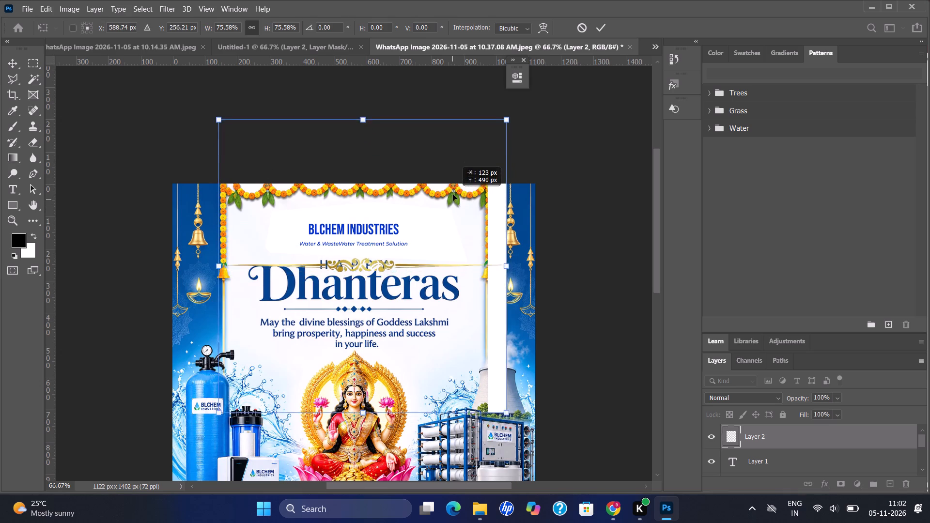
drag(453, 194, 447, 182)
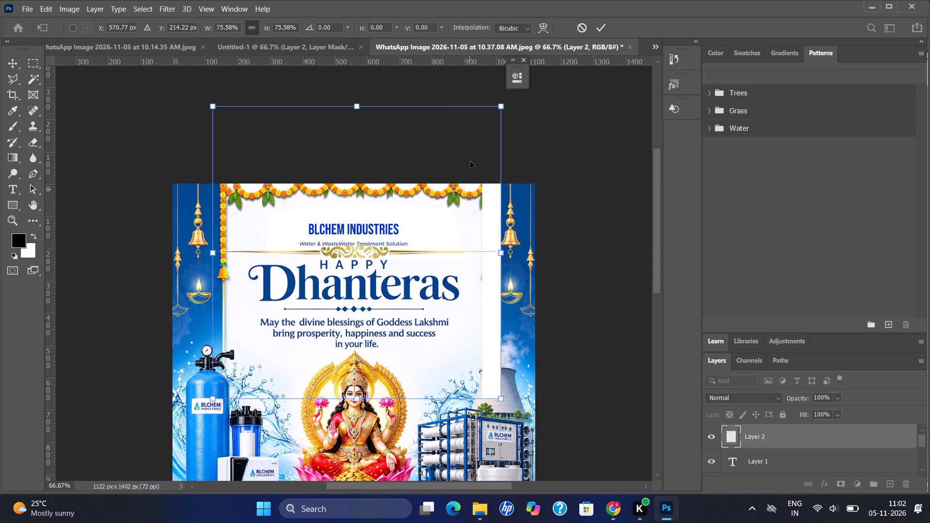
drag(502, 106, 460, 140)
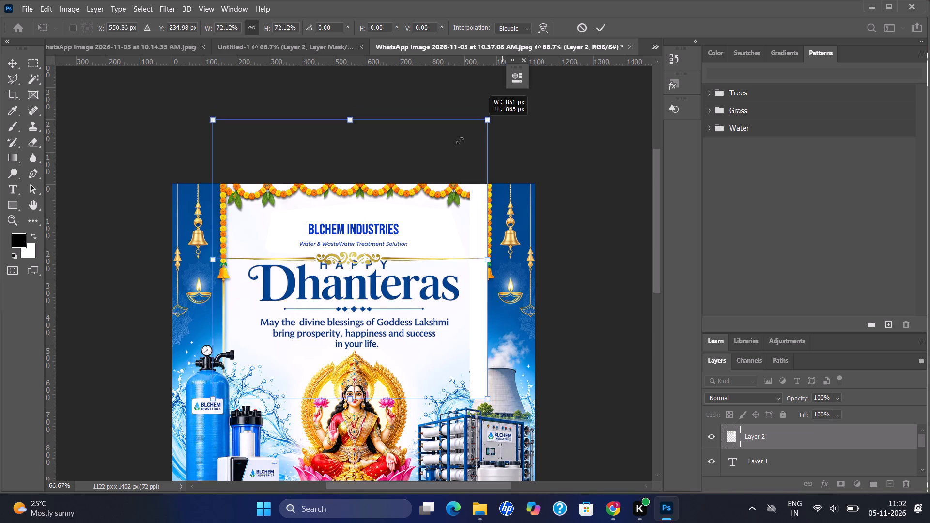
drag(460, 140, 362, 301)
drag(311, 355, 376, 277)
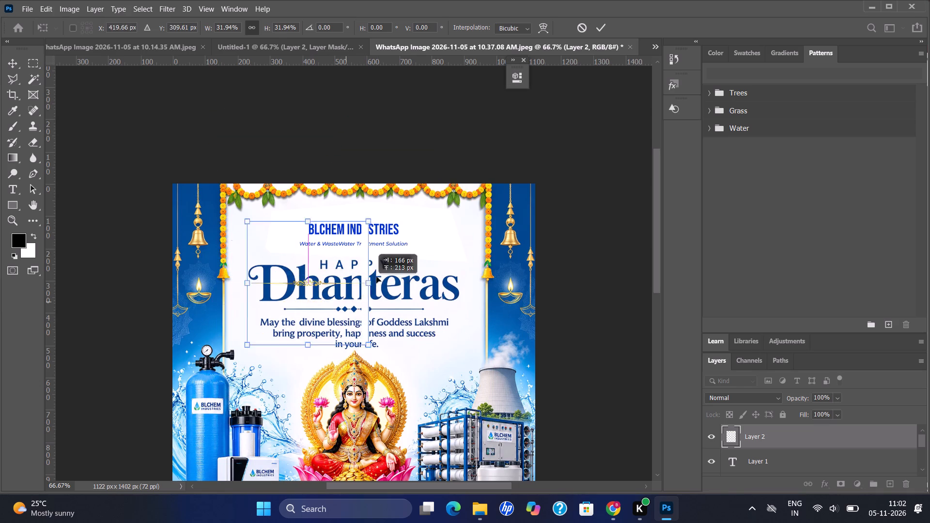
drag(376, 277, 392, 257)
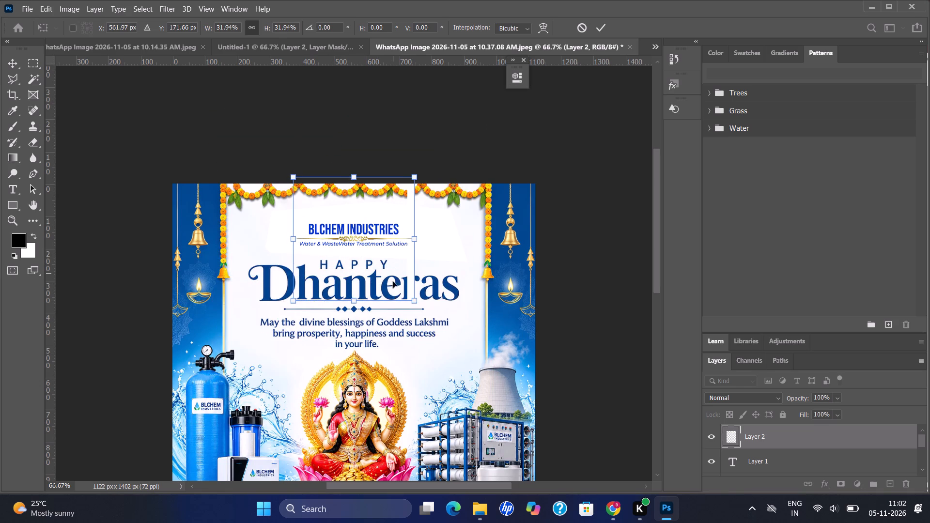
key(Return)
Move the divider aside over the right-hand garland and delete the leftover vertical white strip at its right end.
drag(393, 215, 466, 224)
click(390, 225)
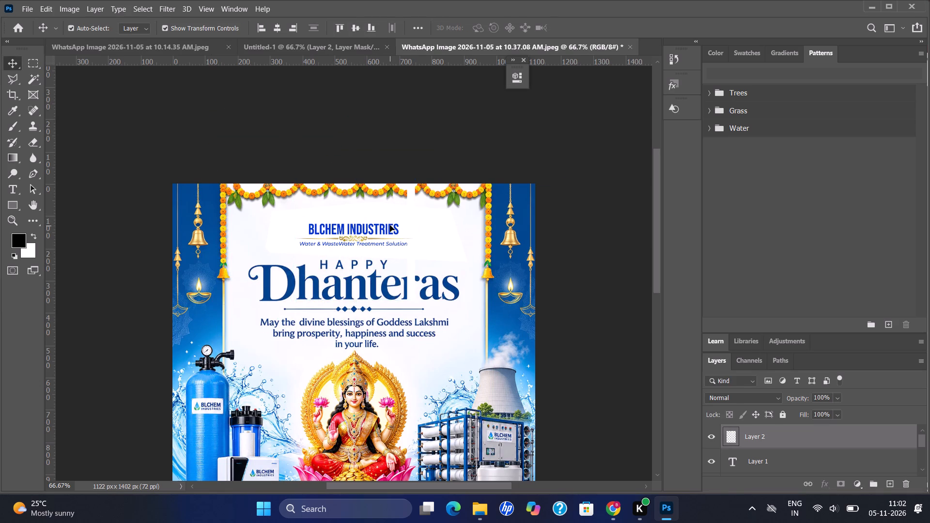
click(390, 225)
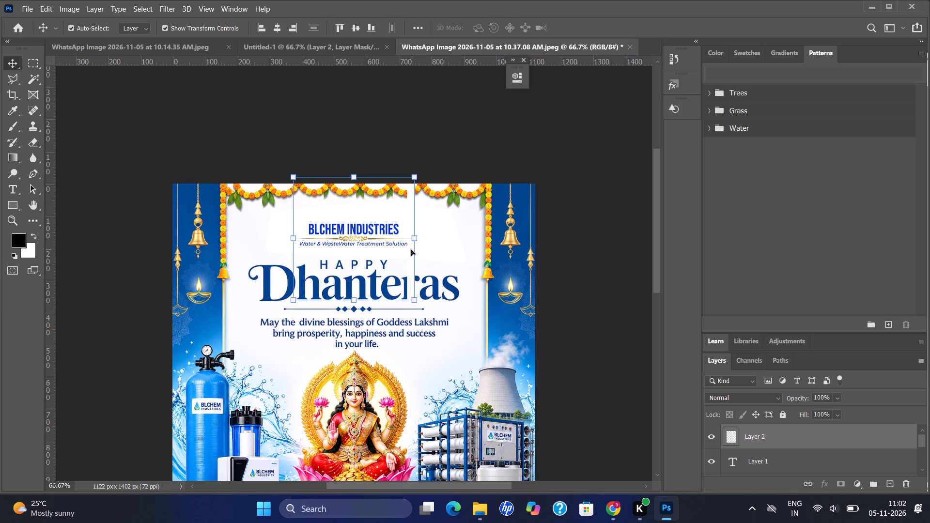
drag(359, 240, 388, 236)
click(352, 240)
drag(352, 240, 378, 240)
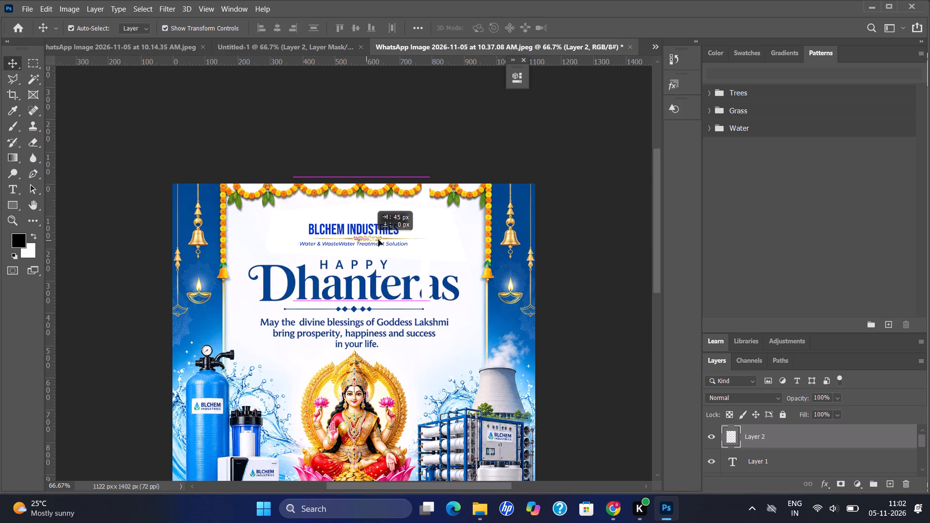
drag(378, 240, 456, 254)
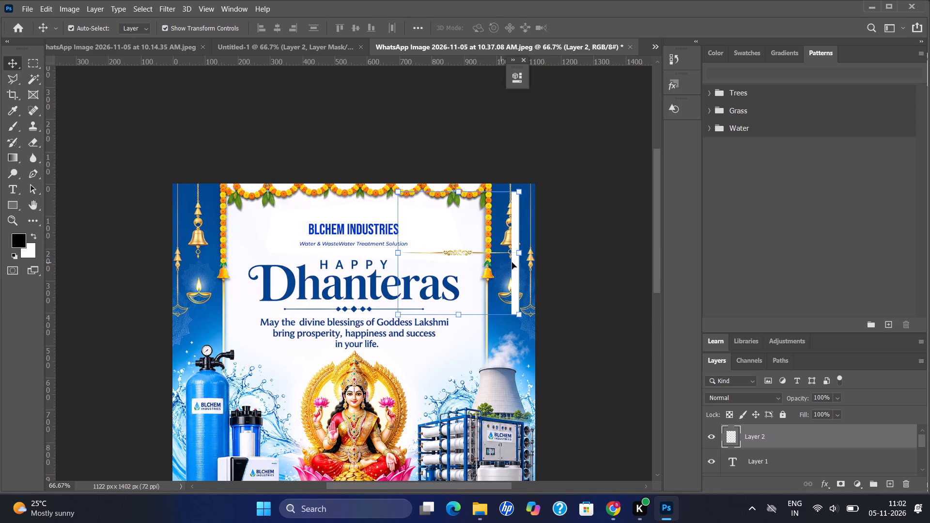
click(33, 78)
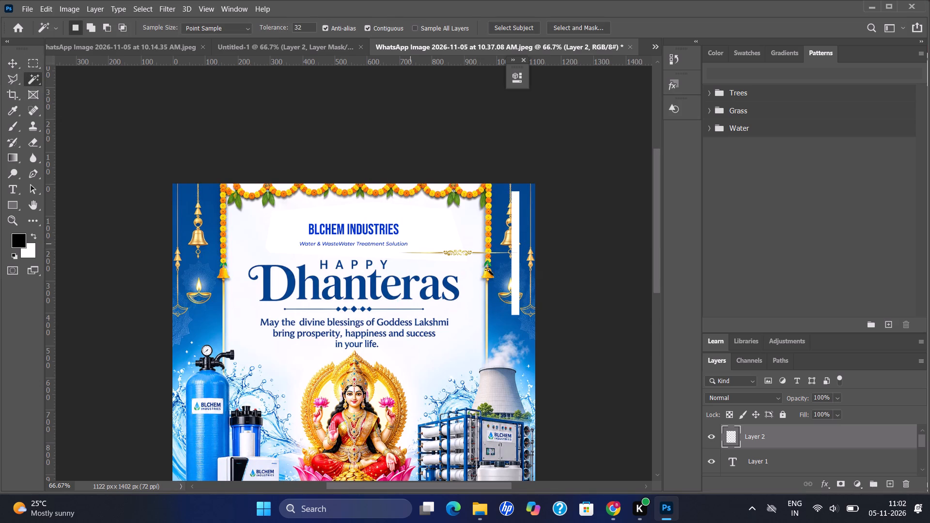
click(515, 276)
key(BackSpace)
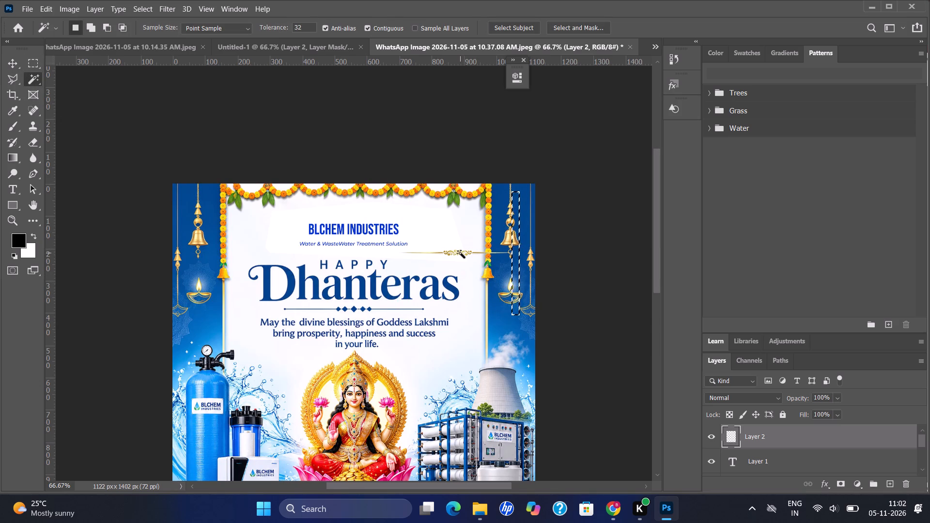
key(ctrl+d)
Move the cleaned golden divider back to the centre between the BLCHEM INDUSTRIES title and the tagline.
key(v)
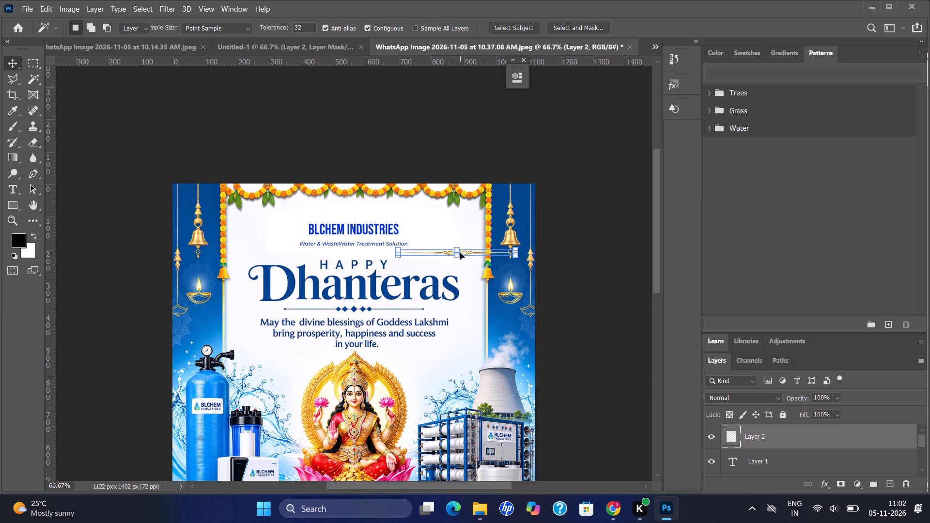
drag(469, 253, 356, 234)
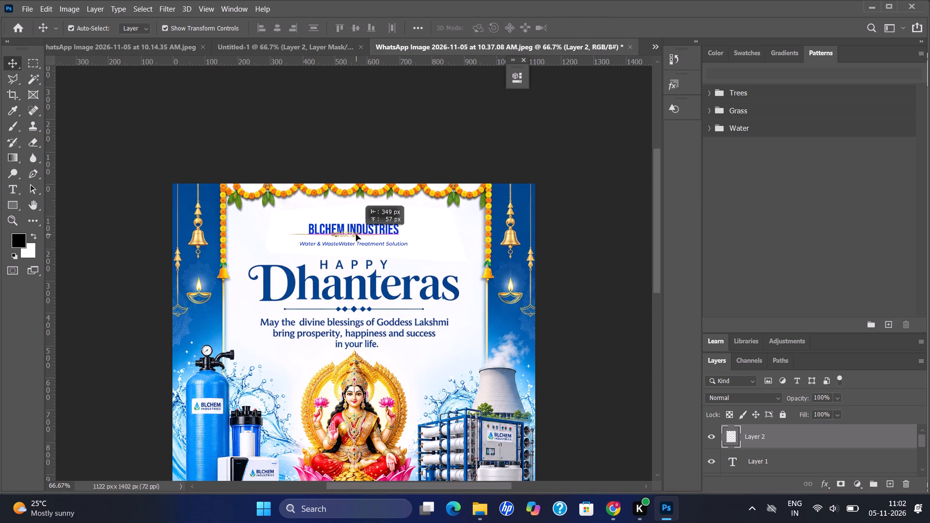
drag(356, 234, 366, 238)
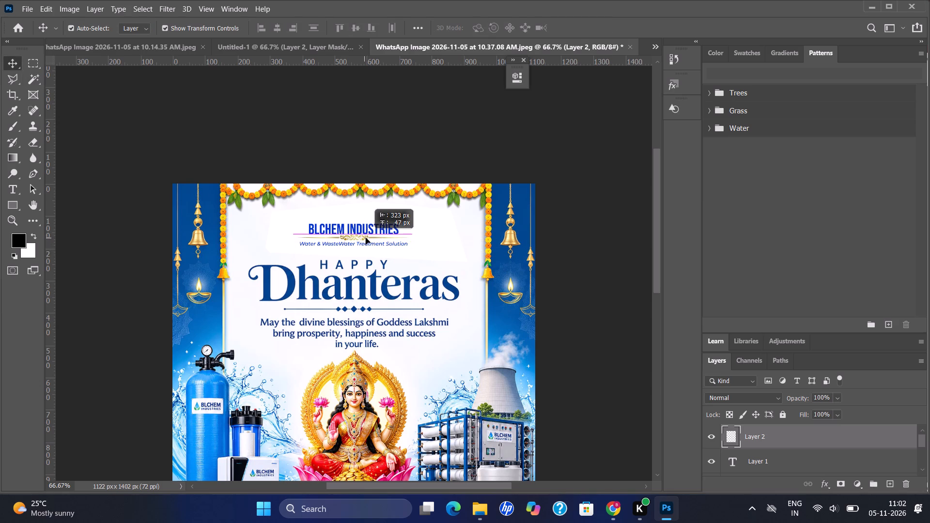
drag(366, 238, 370, 239)
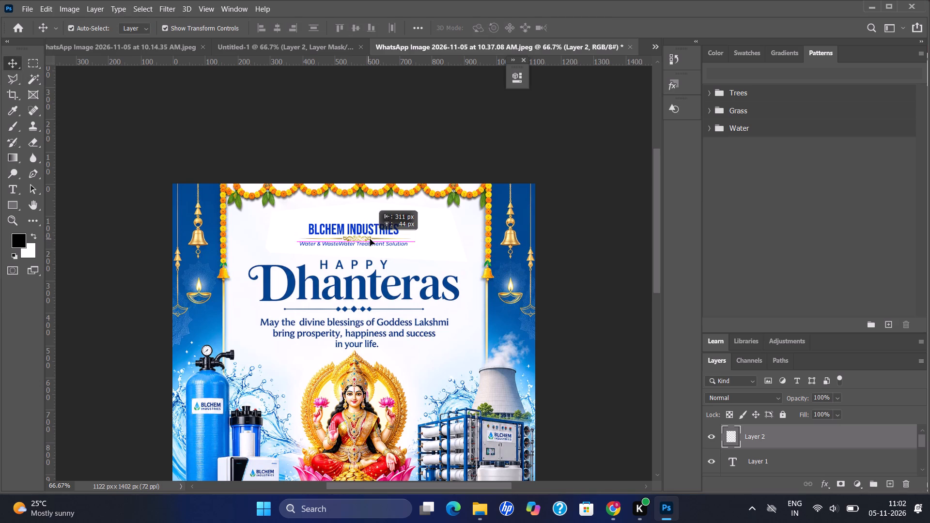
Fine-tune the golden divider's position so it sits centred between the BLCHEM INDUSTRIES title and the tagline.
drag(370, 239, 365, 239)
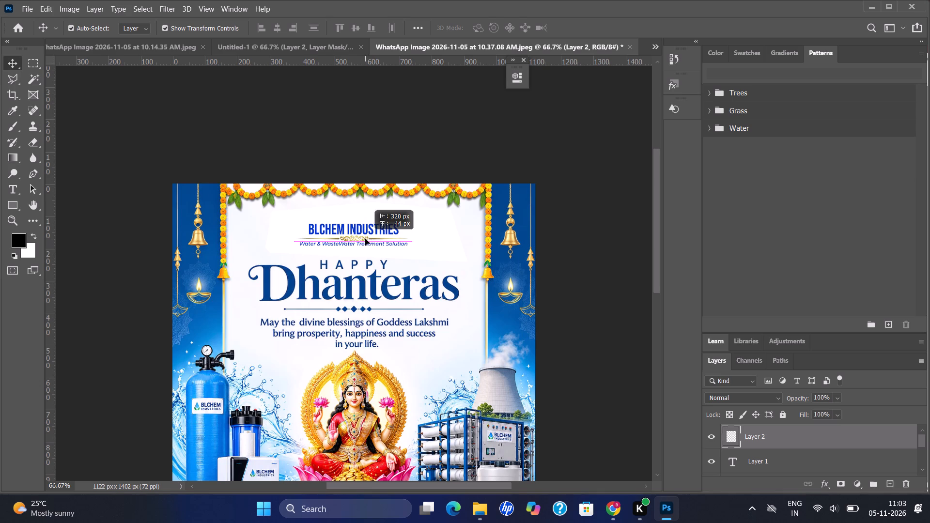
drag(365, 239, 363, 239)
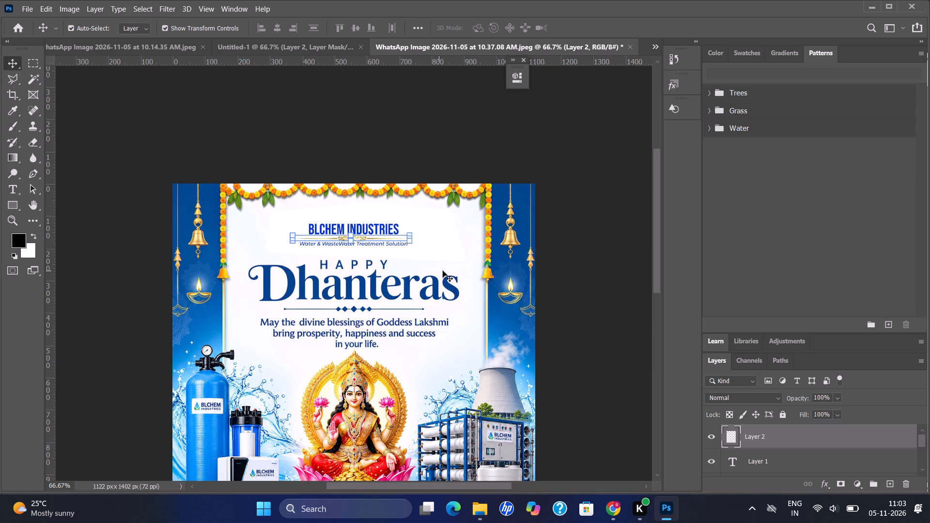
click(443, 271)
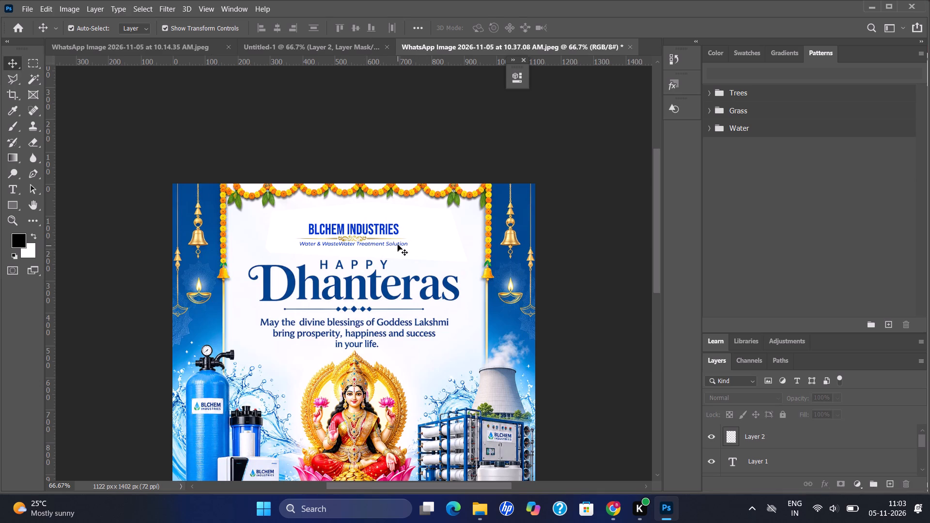
Nudge the "Water & WasteWater Treatment Solution" tagline slightly down to leave more space below the BLCHEM INDUSTRIES title.
click(398, 246)
key(Down)
key(Down)
key(Down)
key(Down)
key(Down)
key(Down)
key(Down)
key(Down)
key(Down)
key(Down)
key(Down)
key(Down)
key(Down)
key(Down)
key(Down)
key(Down)
key(Down)
key(Down)
key(Down)
key(Down)
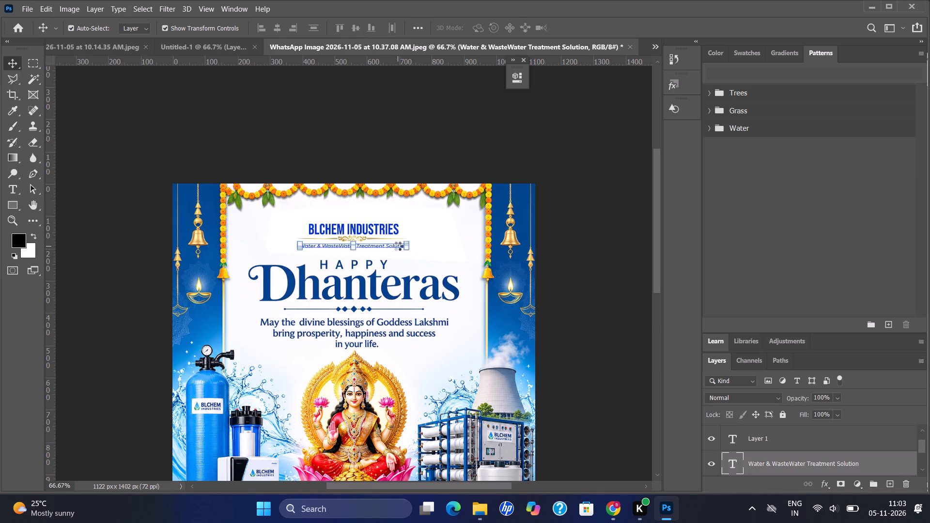
key(Down)
key(Down)
key(Down)
key(Down)
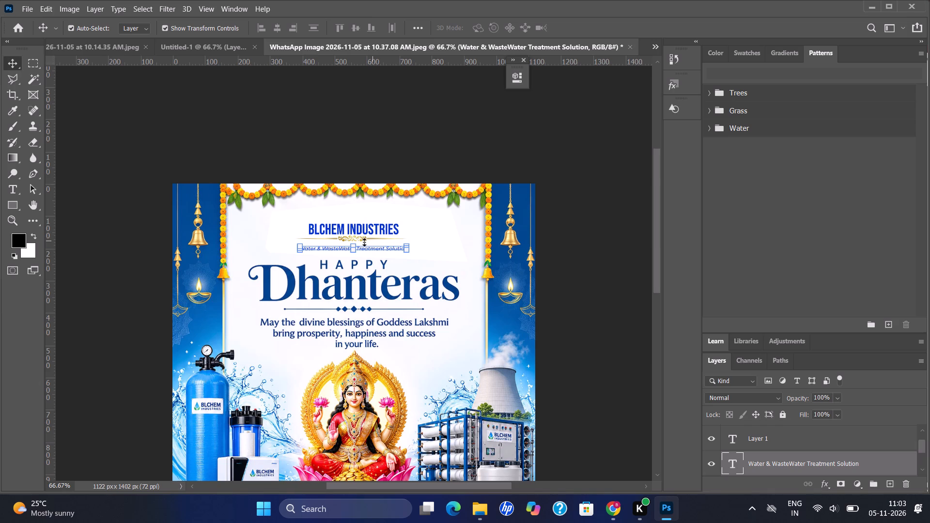
click(239, 252)
Delete the golden scroll divider between the BLCHEM INDUSTRIES title and the tagline.
click(347, 238)
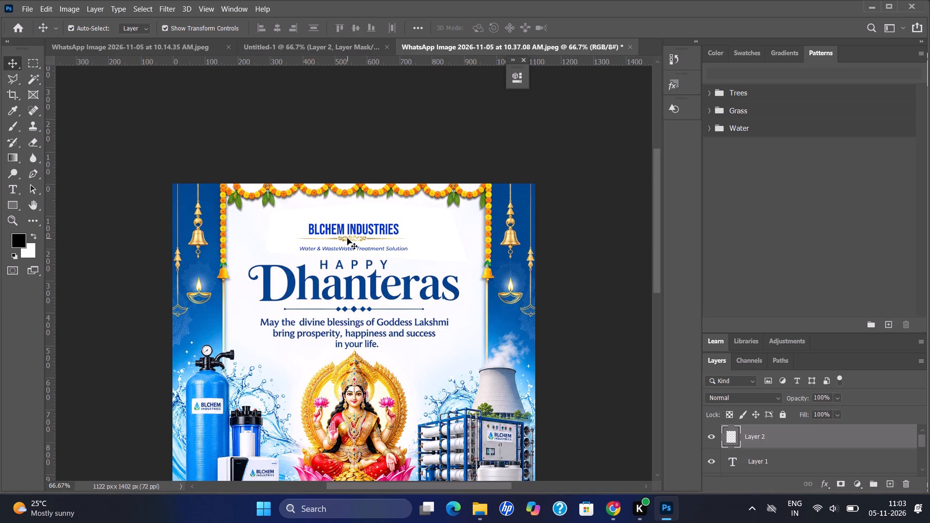
key(BackSpace)
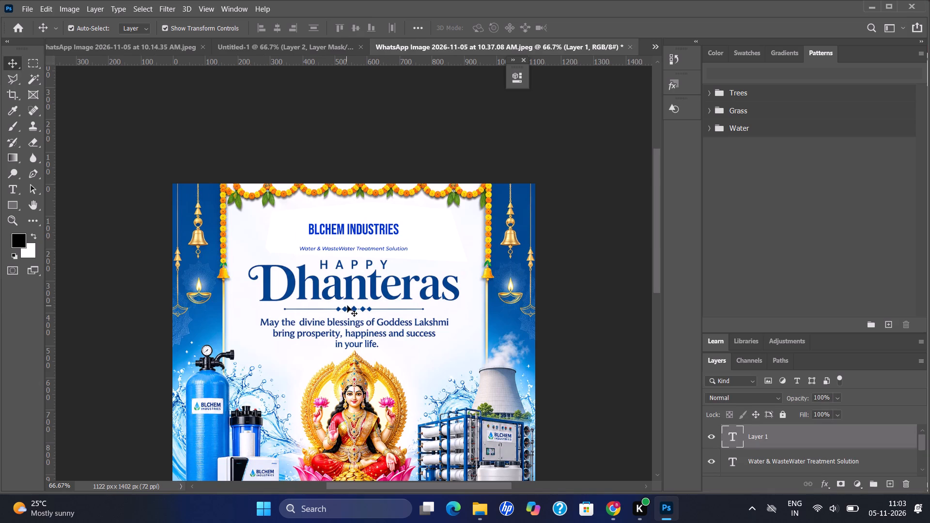
click(349, 308)
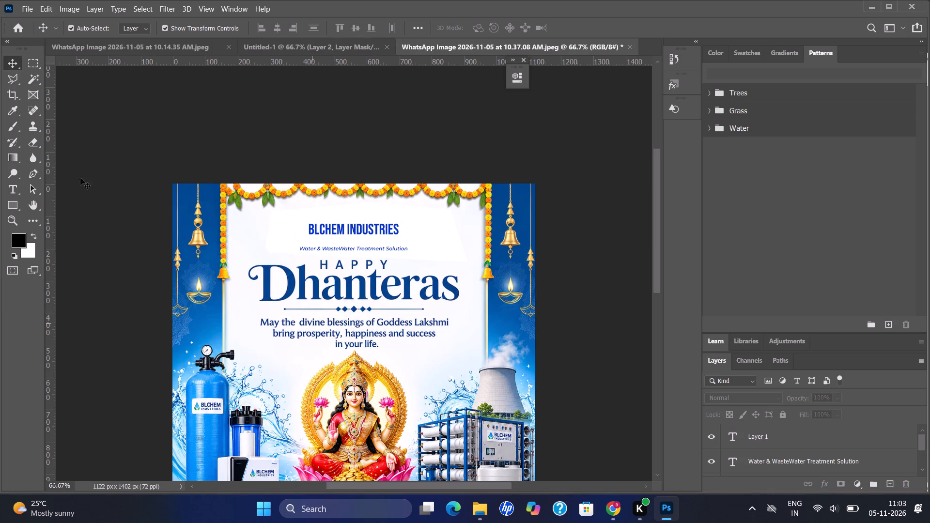
click(29, 64)
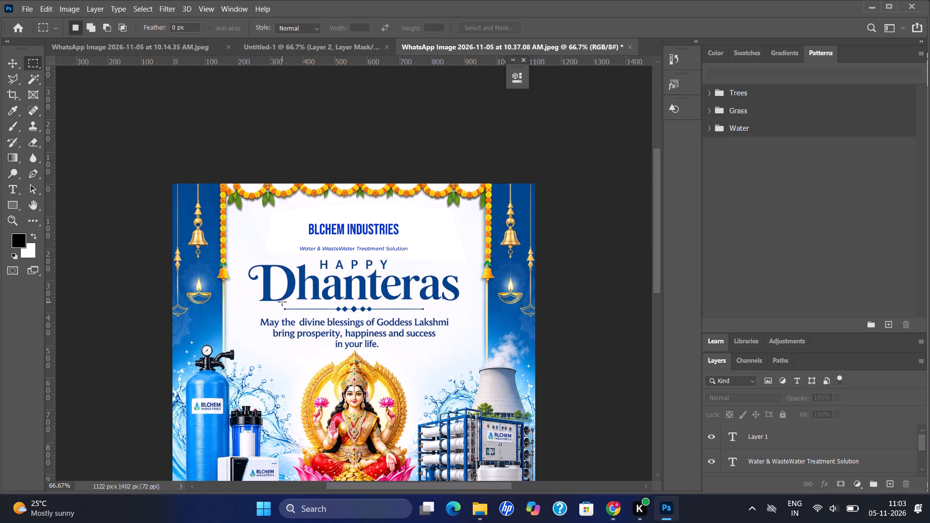
Switch to Chrome, return to the golden line divider pins on Pinterest and copy the gold vintage line divider with central diamond flourish.
click(619, 504)
scroll(353, 275, down, 8)
scroll(356, 277, up, 3)
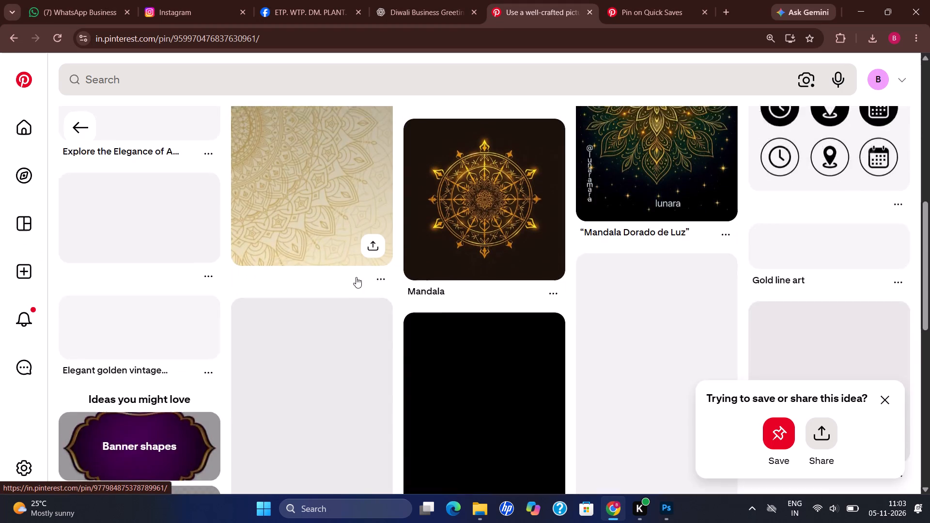
scroll(356, 277, up, 1)
click(78, 129)
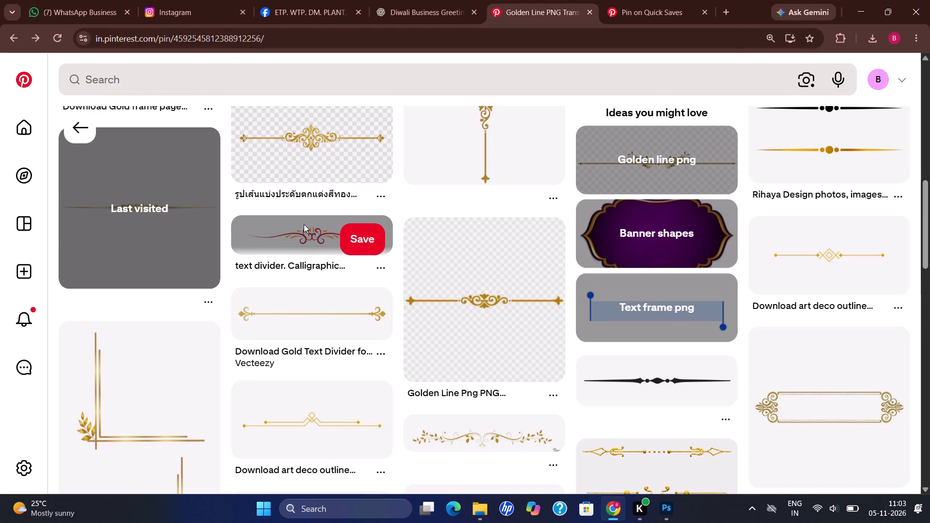
scroll(304, 219, down, 10)
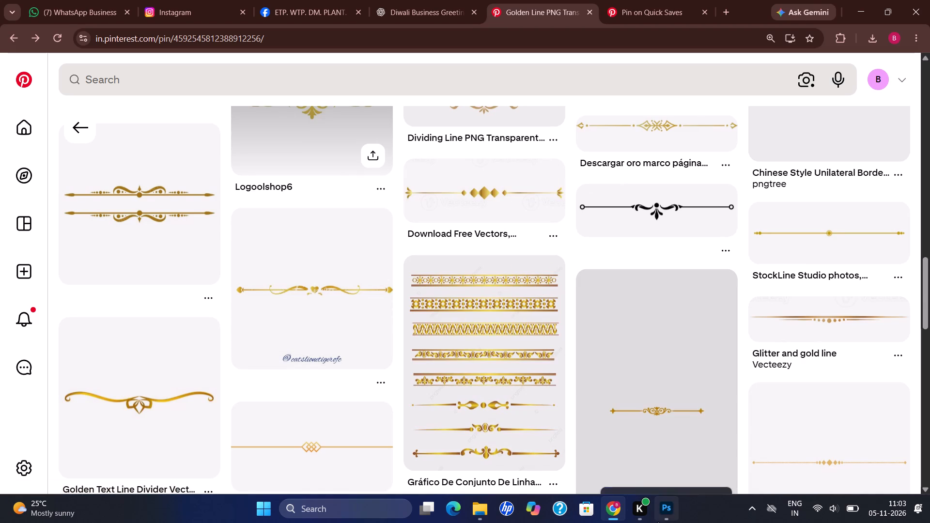
click(670, 520)
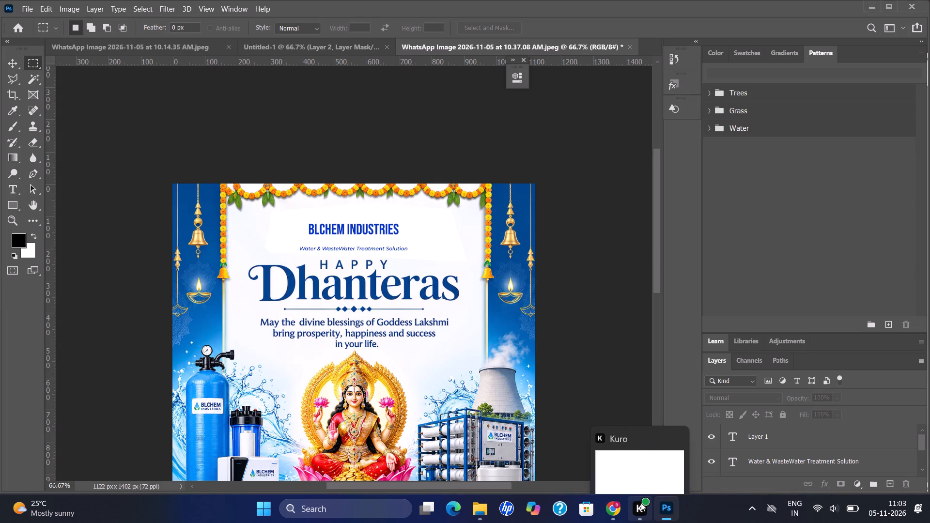
click(607, 509)
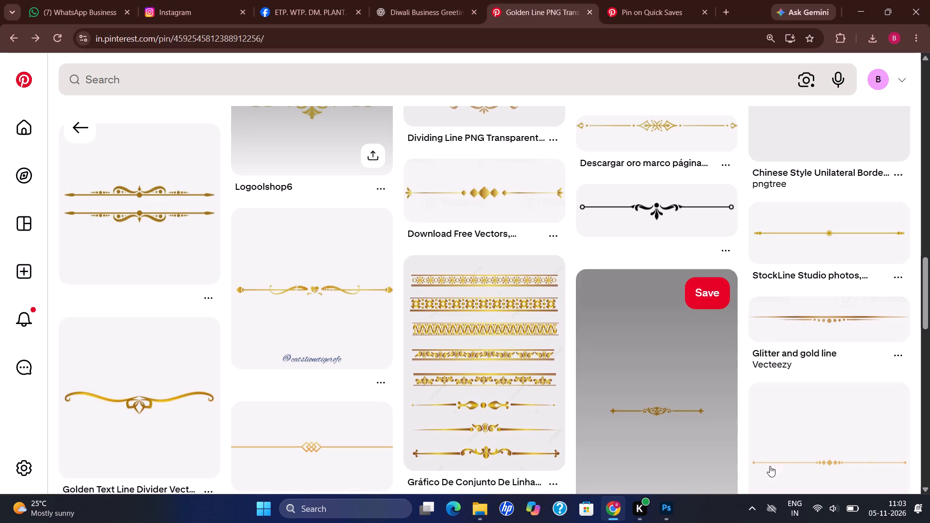
click(800, 456)
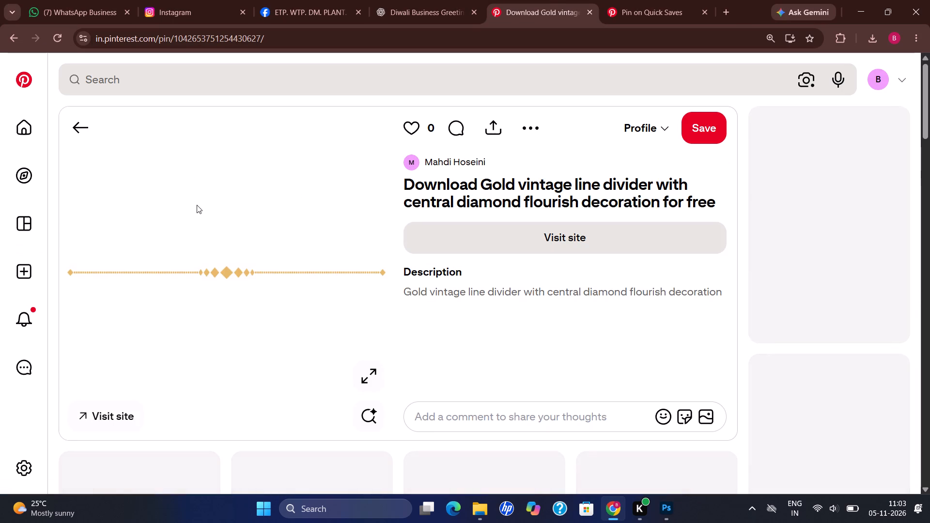
right_click(197, 205)
click(257, 261)
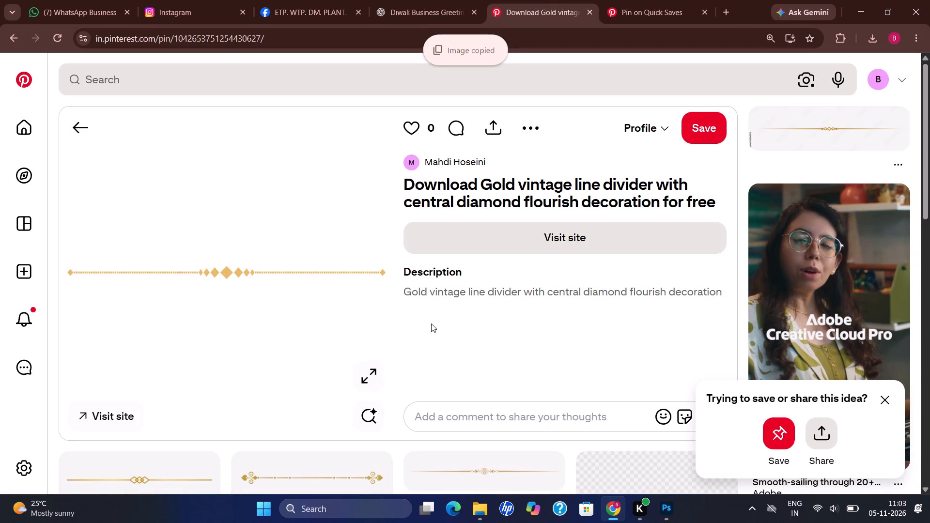
scroll(0, 154, down, 5)
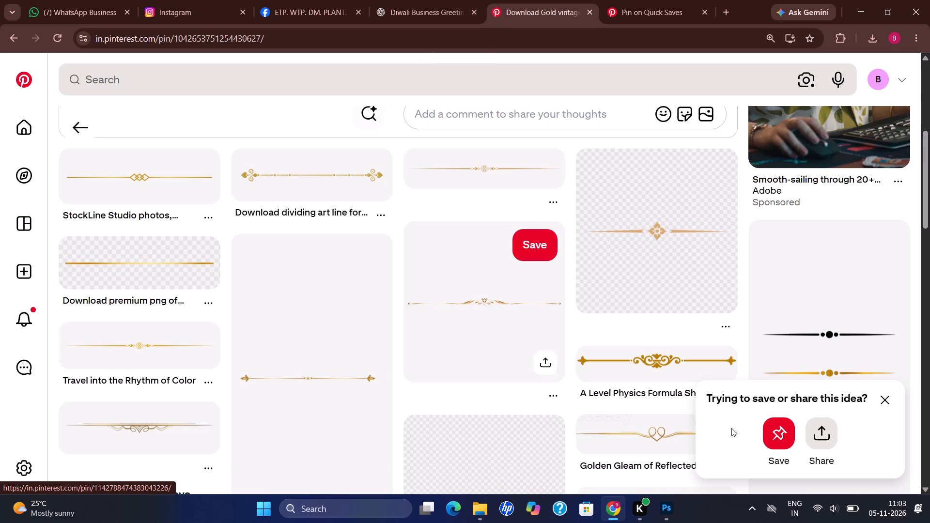
Switch to Photoshop, paste the diamond divider into the Dhanteras creative and remove its white background with the Magic Wand.
click(654, 506)
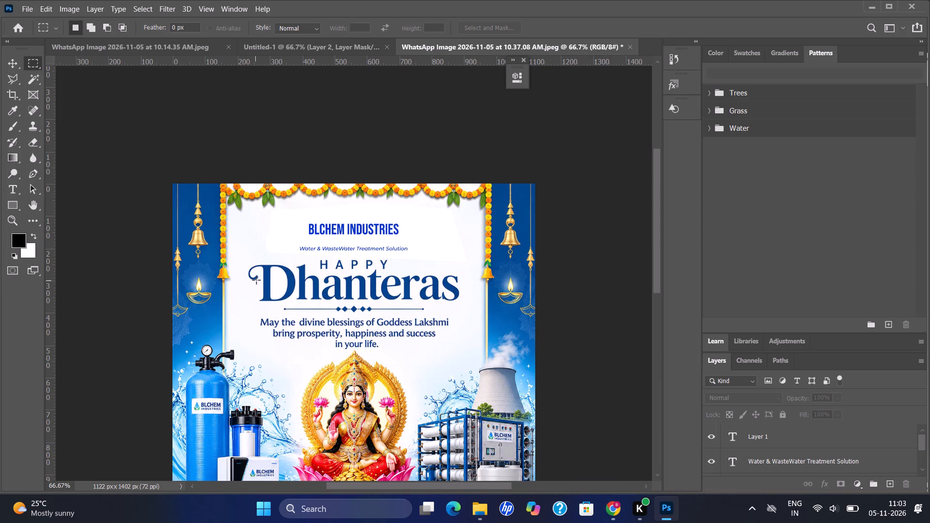
key(ctrl+v)
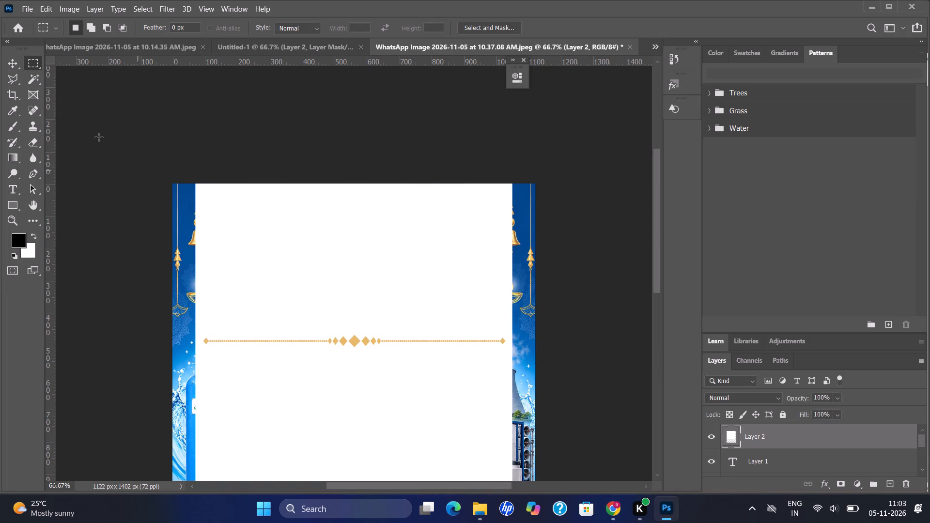
click(28, 80)
click(313, 210)
key(BackSpace)
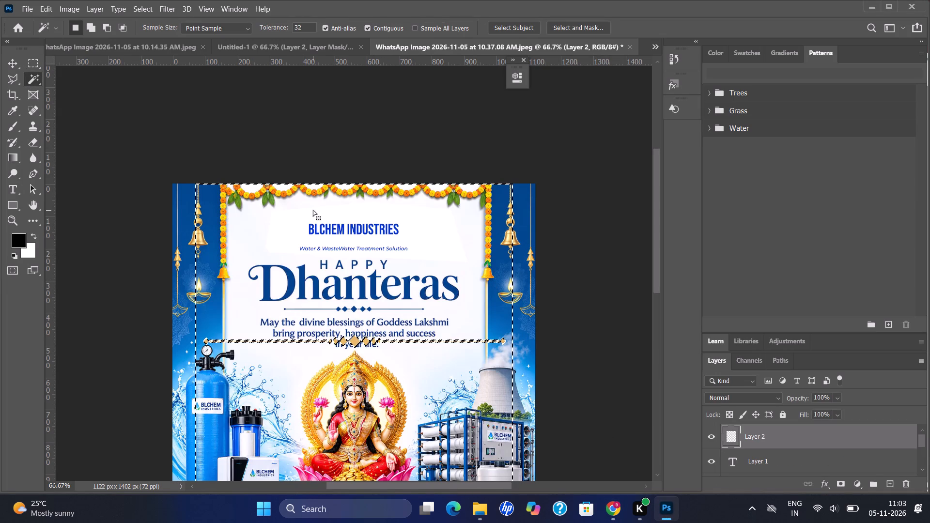
key(ctrl+d)
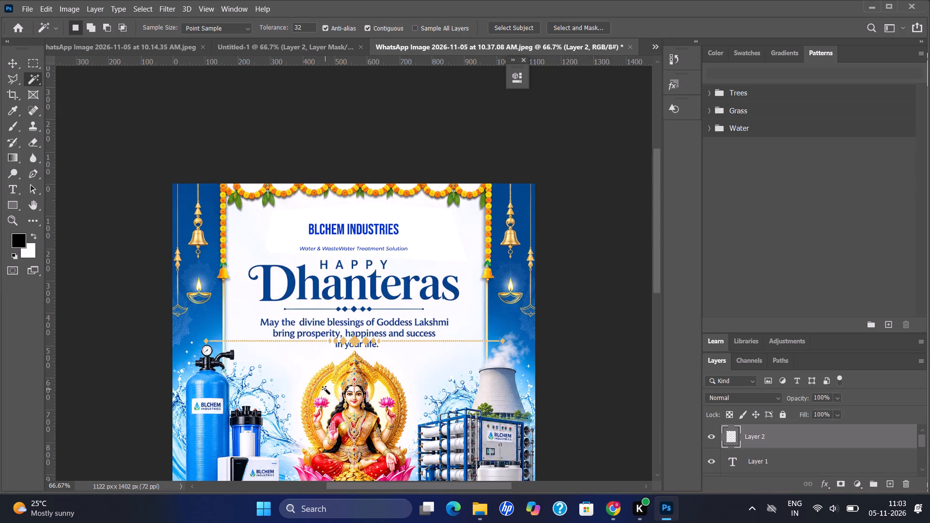
Apply a Color Overlay to the diamond divider layer using the dark blue #003399 sampled from the creative's background.
drag(657, 210, 631, 266)
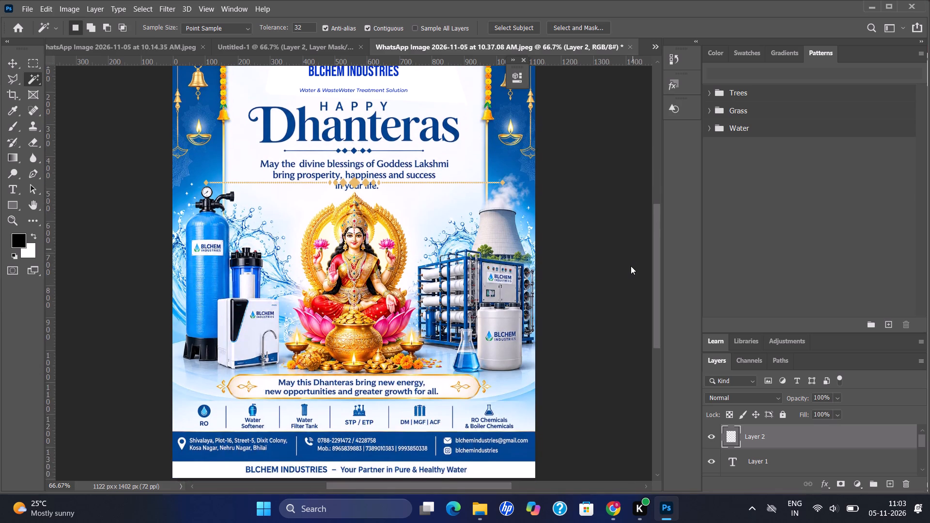
drag(631, 266, 632, 252)
double_click(807, 436)
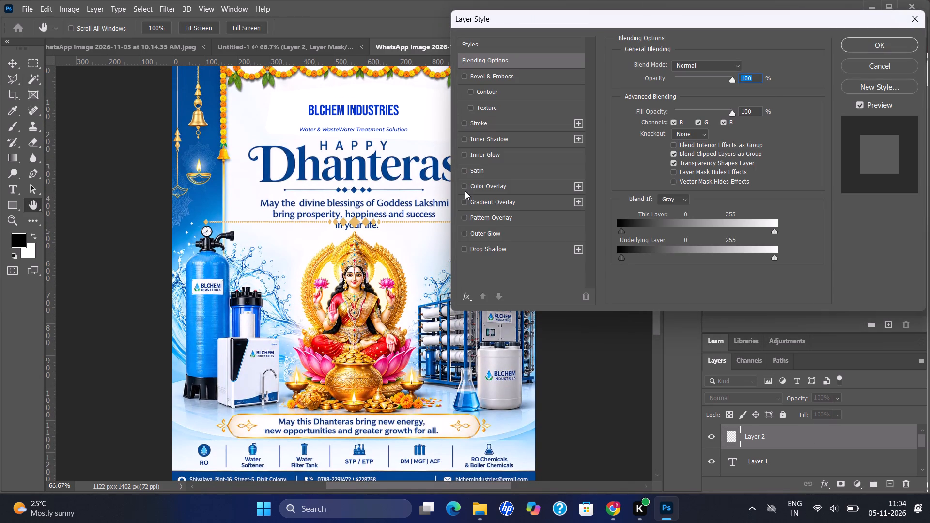
click(465, 190)
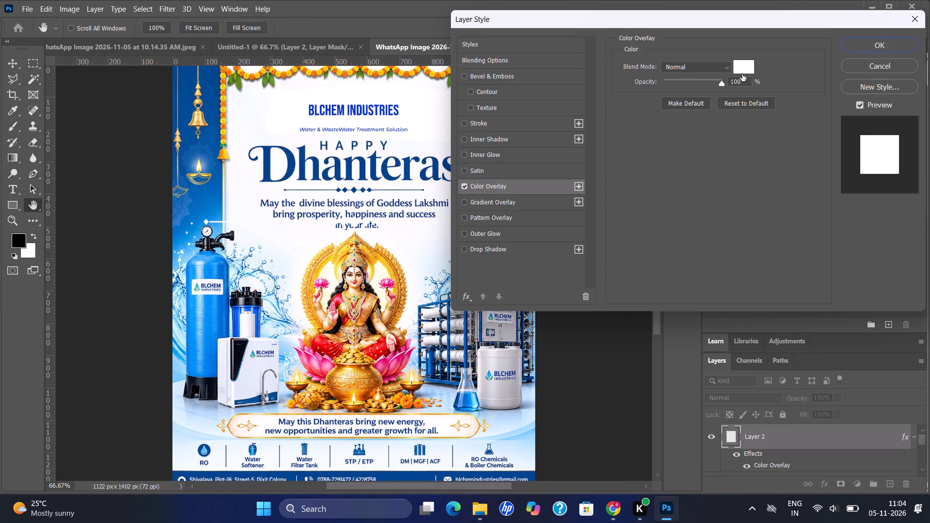
click(742, 74)
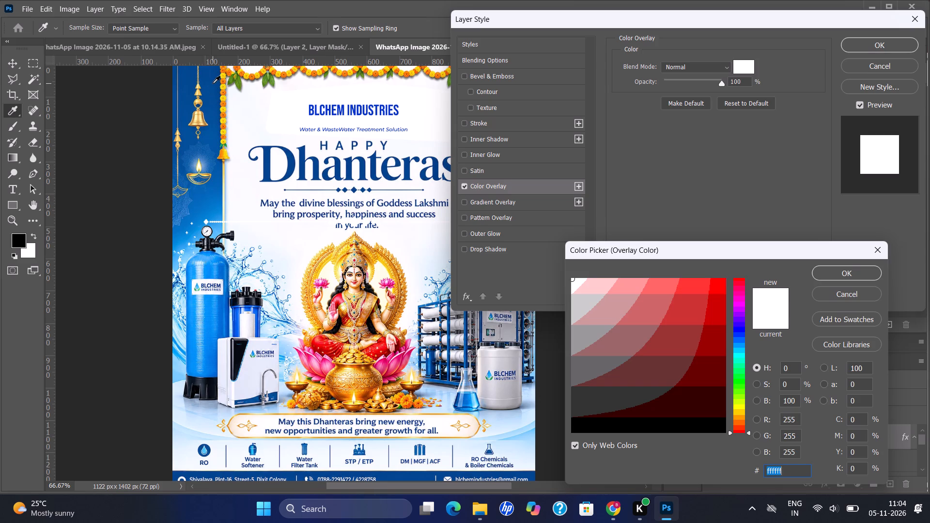
click(213, 83)
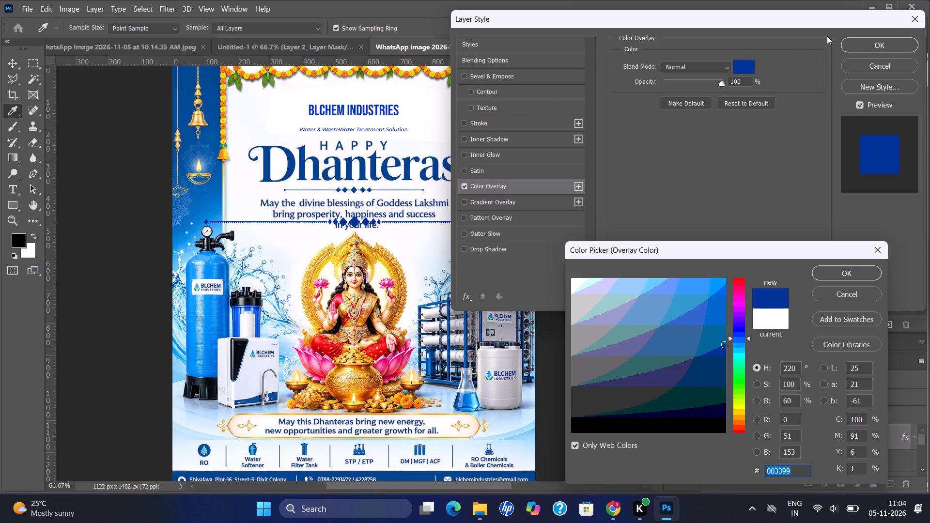
click(849, 41)
click(843, 268)
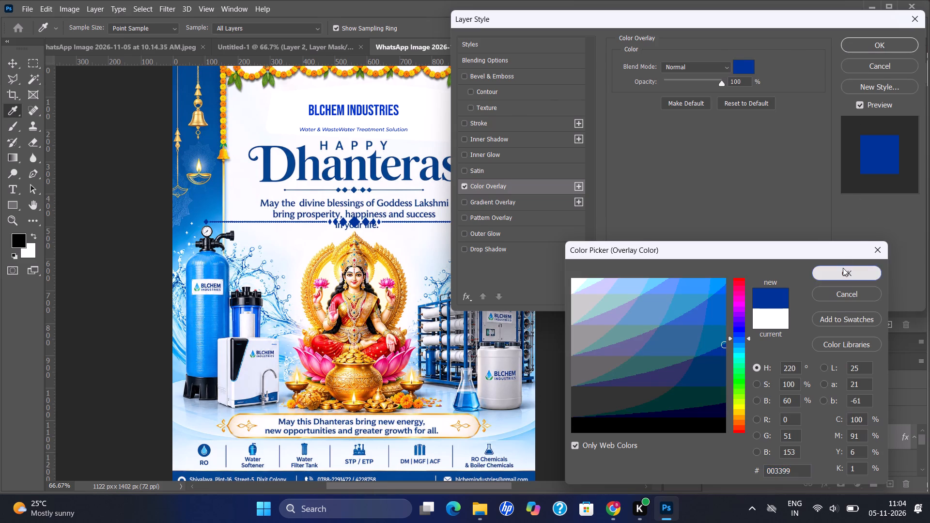
click(880, 52)
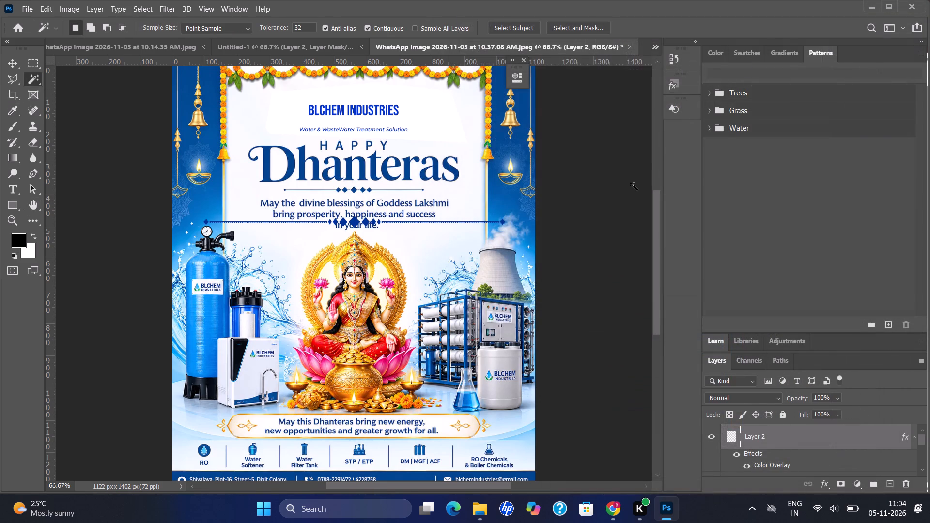
Scale the blue diamond divider to 31.25% and place it centred between the BLCHEM INDUSTRIES title and the tagline.
key(ctrl+t)
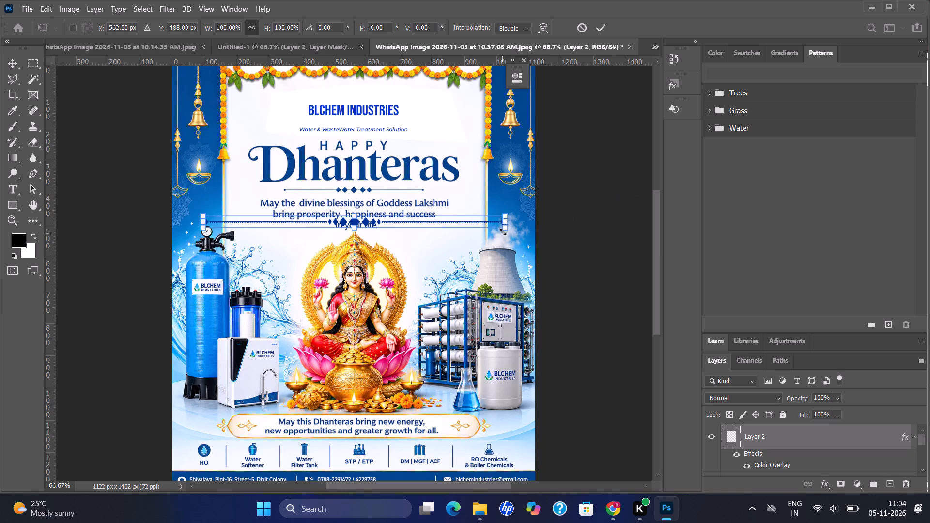
drag(505, 229, 316, 231)
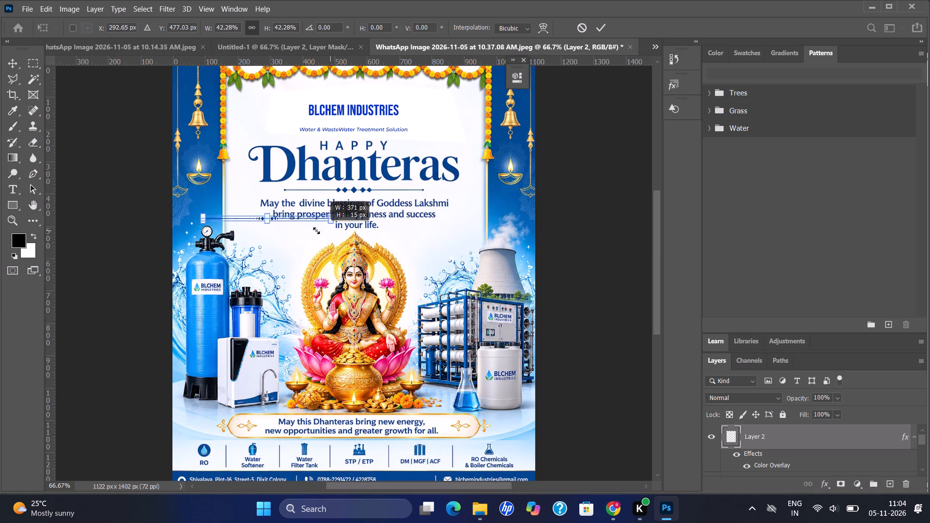
drag(316, 231, 297, 231)
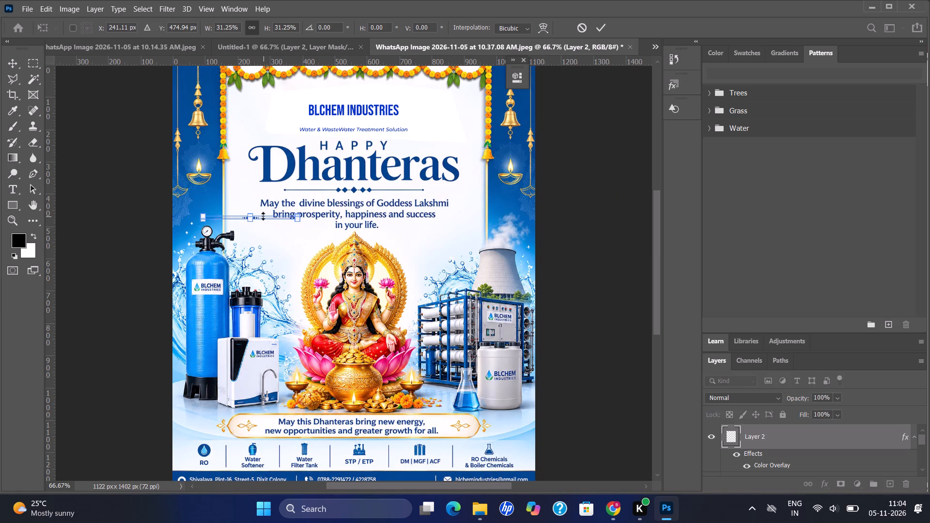
drag(263, 218, 373, 133)
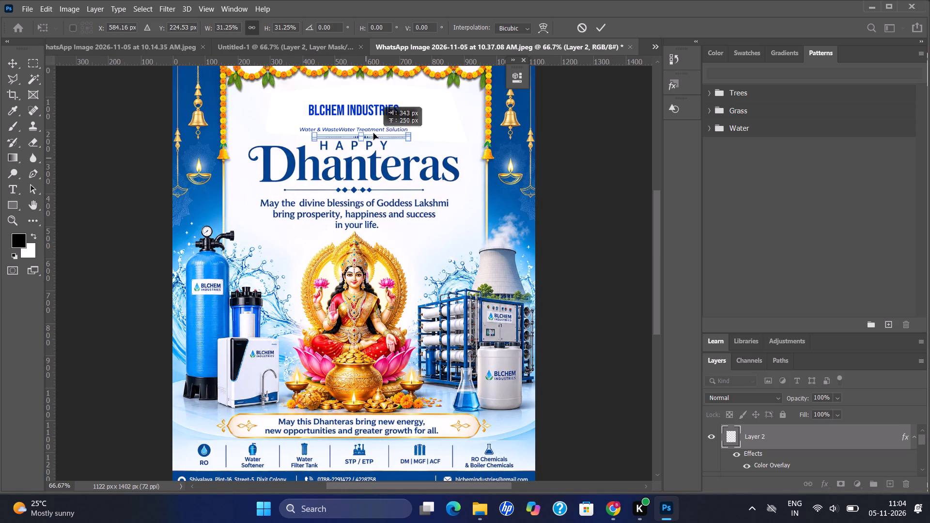
drag(373, 133, 367, 122)
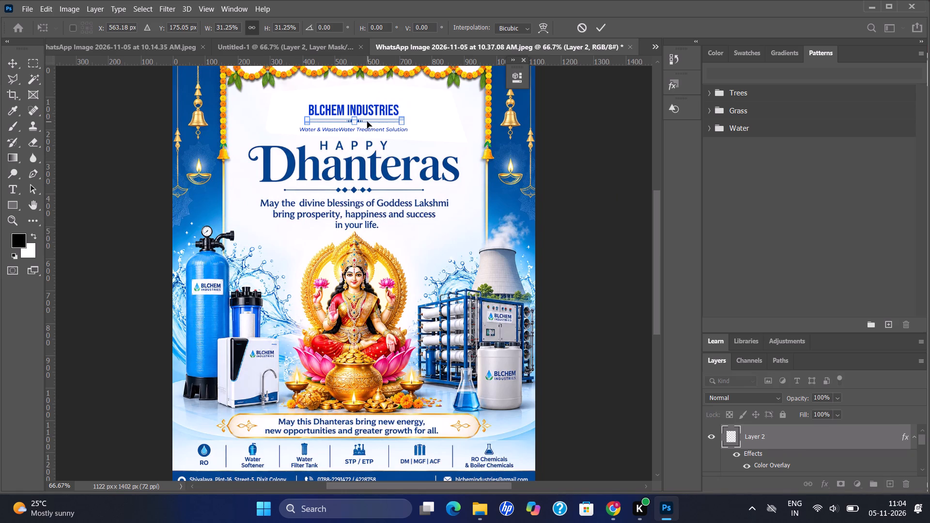
key(Return)
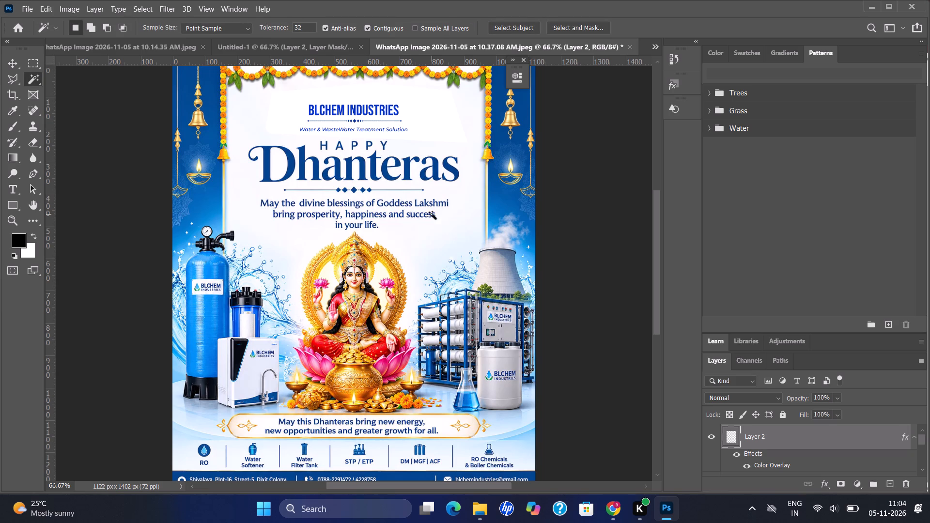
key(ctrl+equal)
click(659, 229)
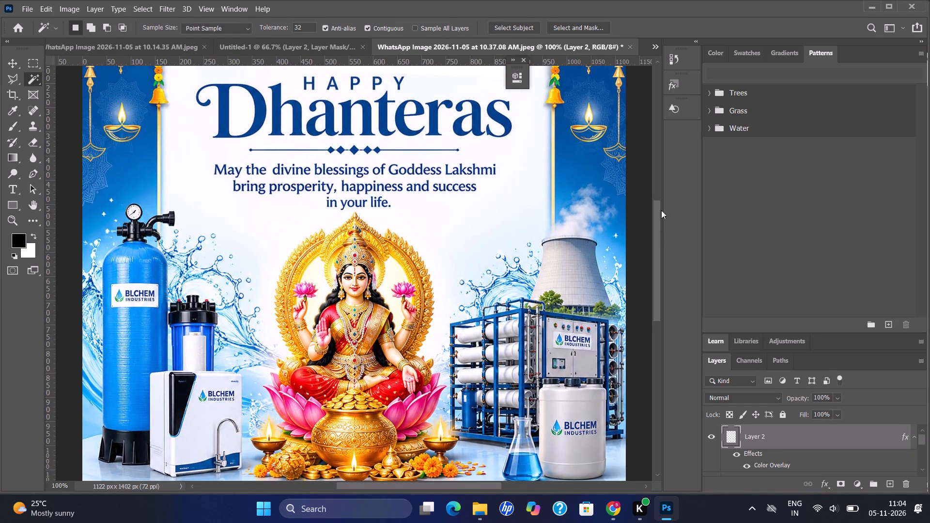
Clear the active selection around the diamond divider in the Dhanteras creative.
drag(659, 211, 665, 161)
click(387, 207)
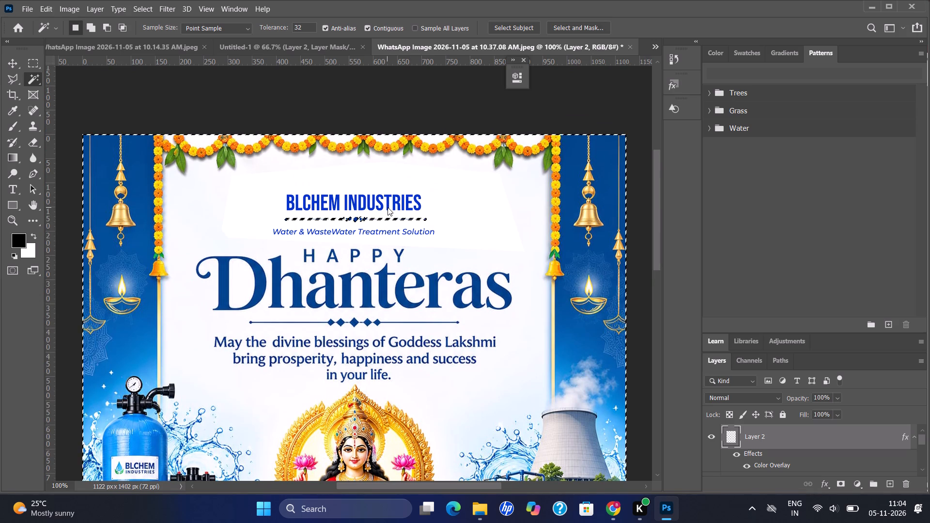
key(ctrl+d)
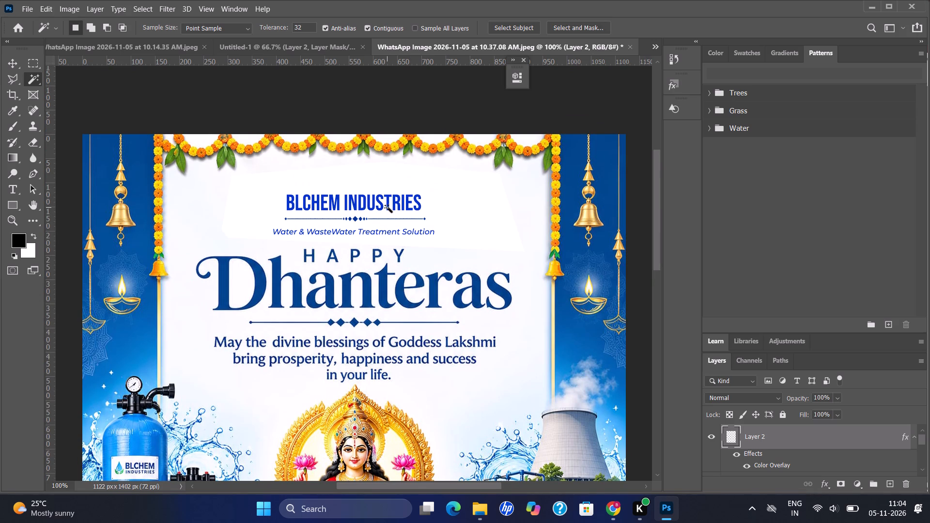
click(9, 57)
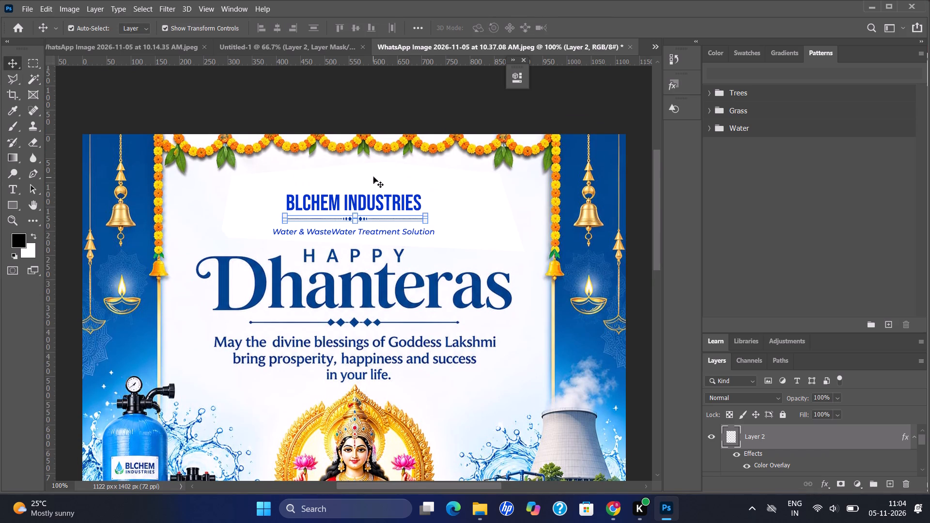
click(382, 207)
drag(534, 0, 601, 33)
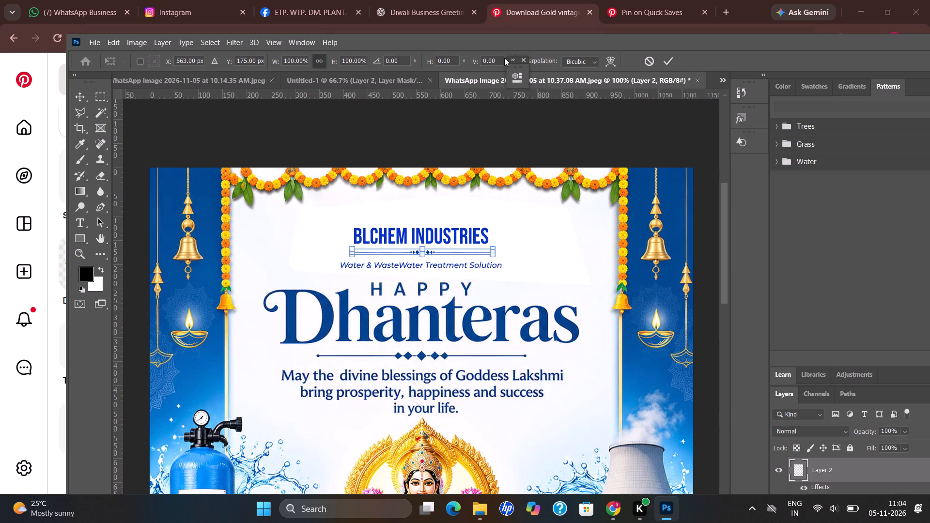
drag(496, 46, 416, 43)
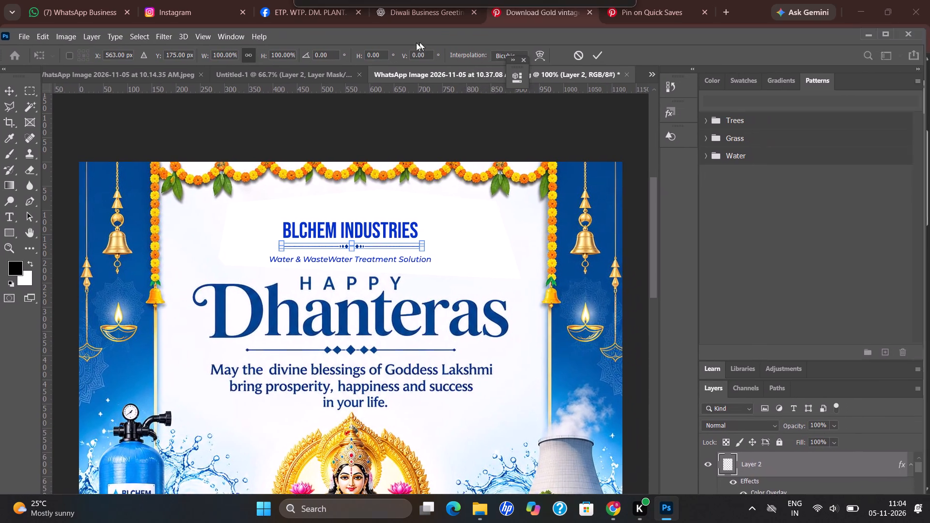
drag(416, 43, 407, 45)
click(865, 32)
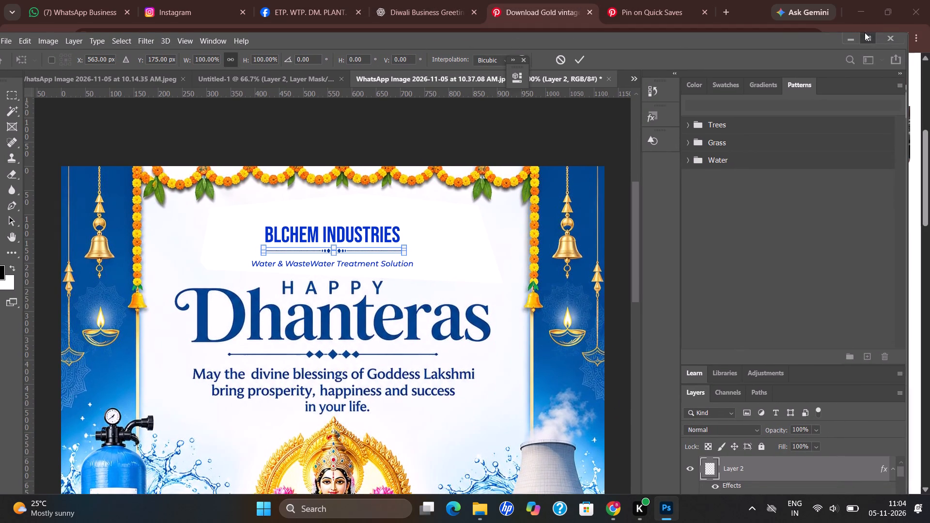
Recolour the BLCHEM INDUSTRIES title text to the dark blue #003399 sampled from the Dhanteras heading.
scroll(773, 439, down, 1)
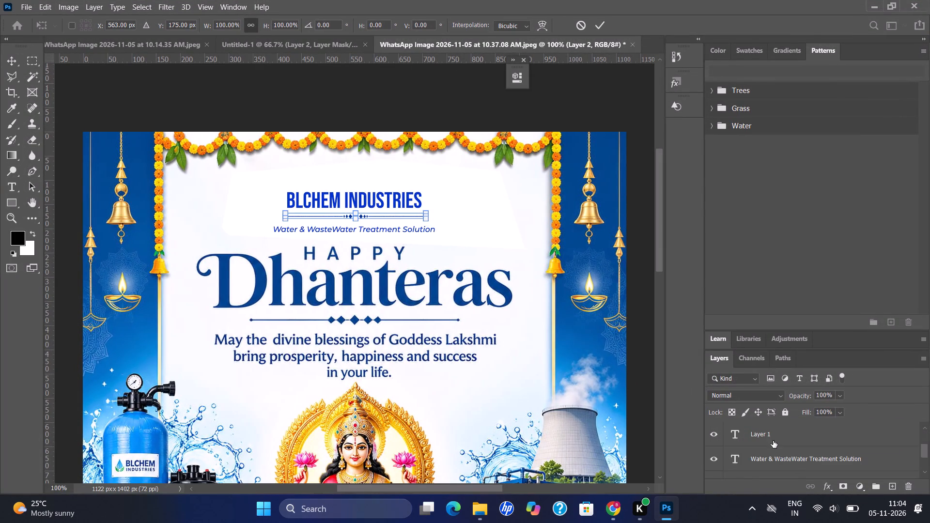
scroll(773, 441, up, 1)
scroll(773, 441, down, 5)
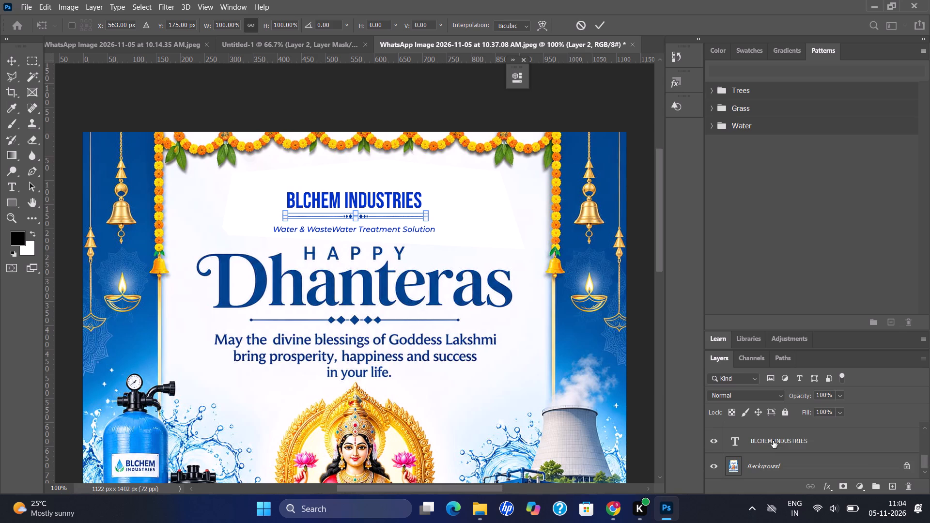
click(776, 440)
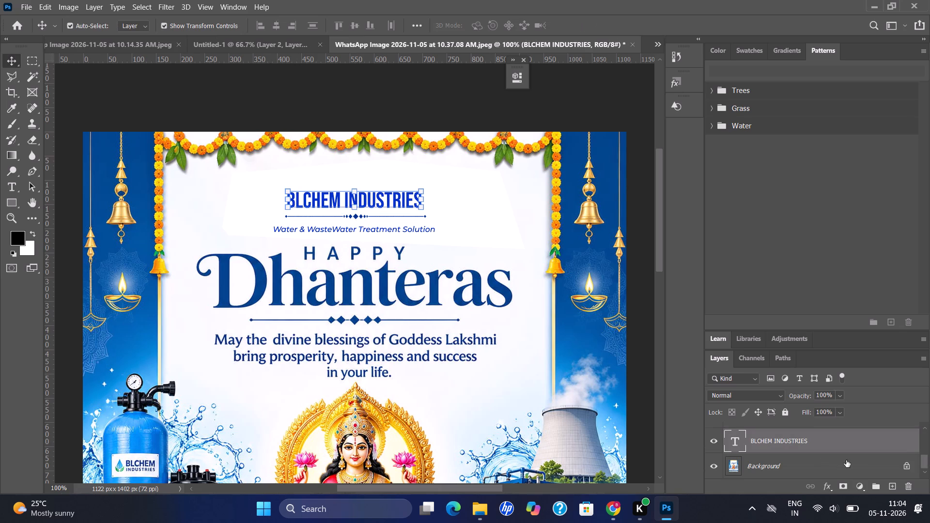
click(854, 436)
click(15, 189)
click(491, 27)
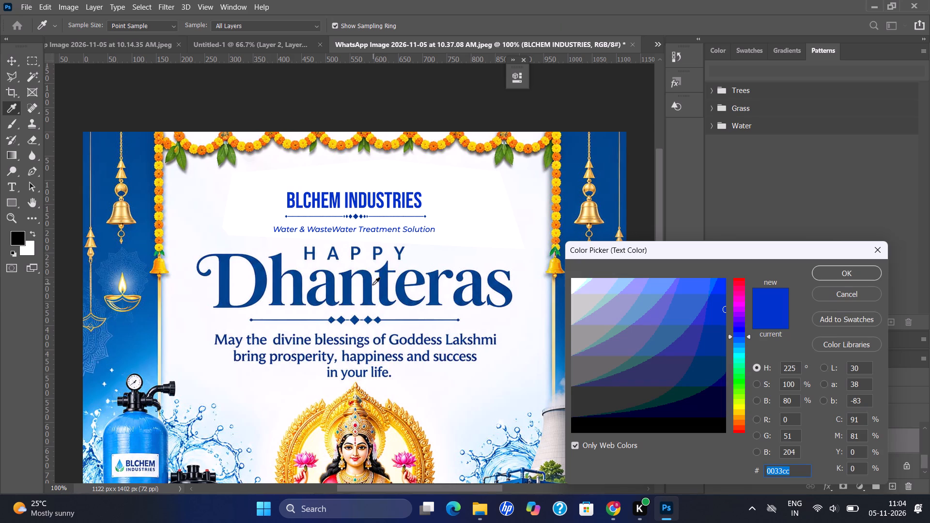
click(369, 285)
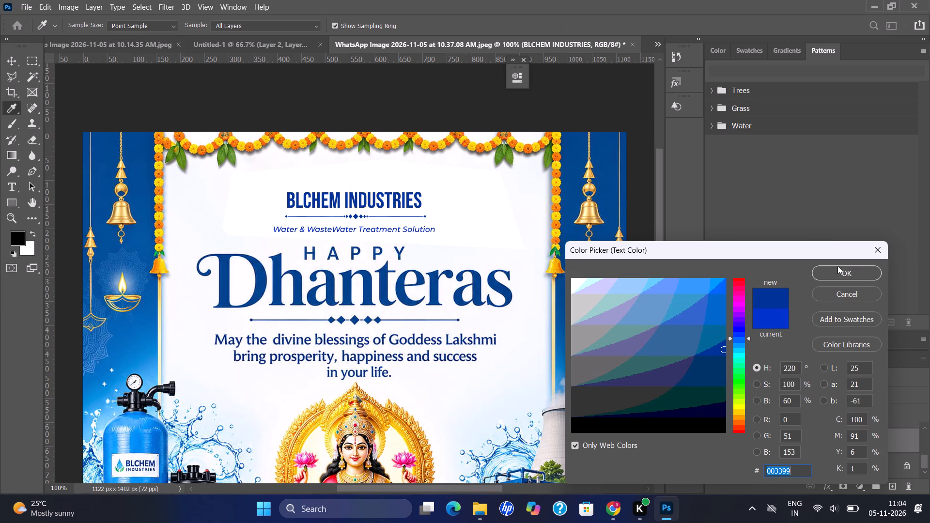
click(837, 267)
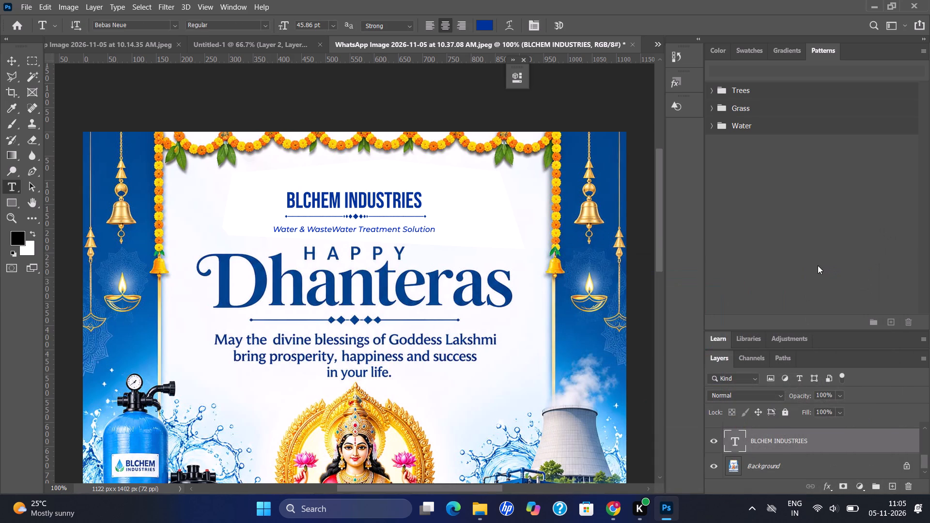
Switch to File Explorer and open the Documents folder to examine its files.
scroll(765, 461, up, 4)
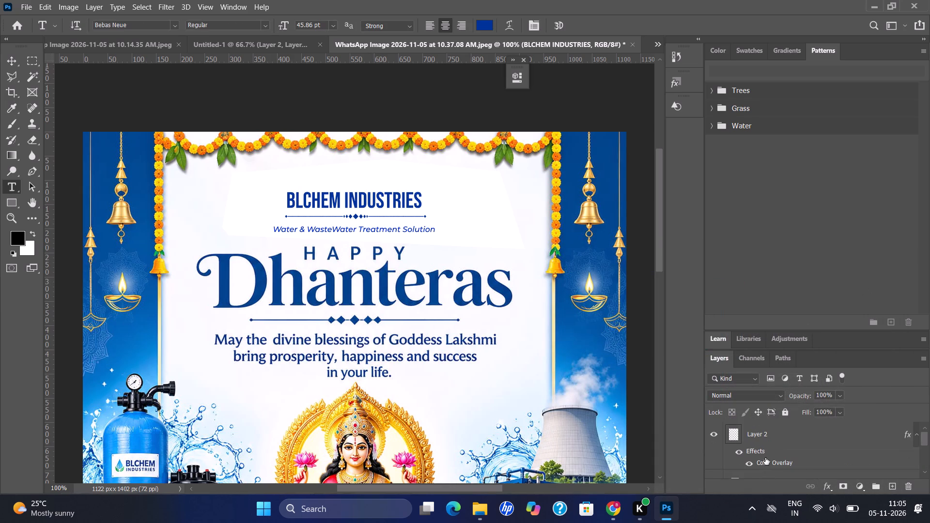
scroll(765, 458, up, 4)
click(495, 515)
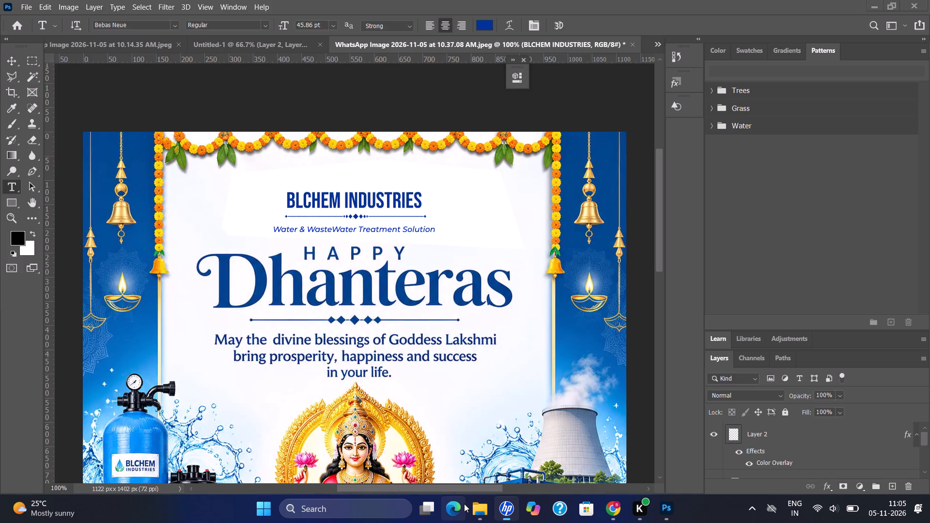
click(464, 504)
click(478, 506)
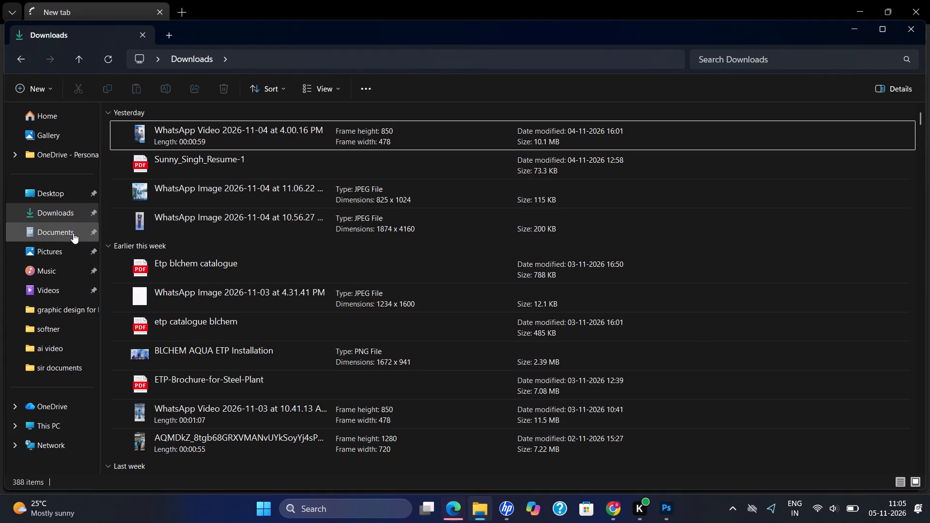
click(70, 233)
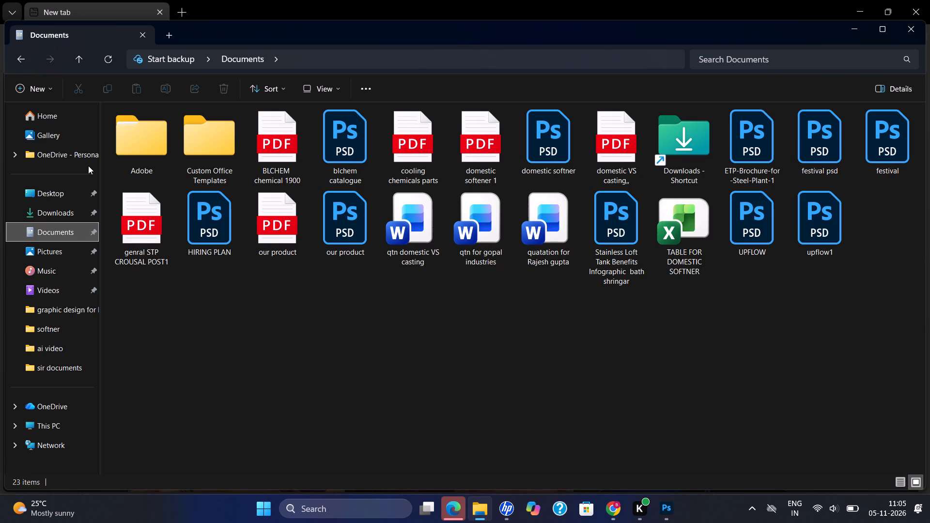
Search Windows for "notes" to find a note-taking app.
click(614, 518)
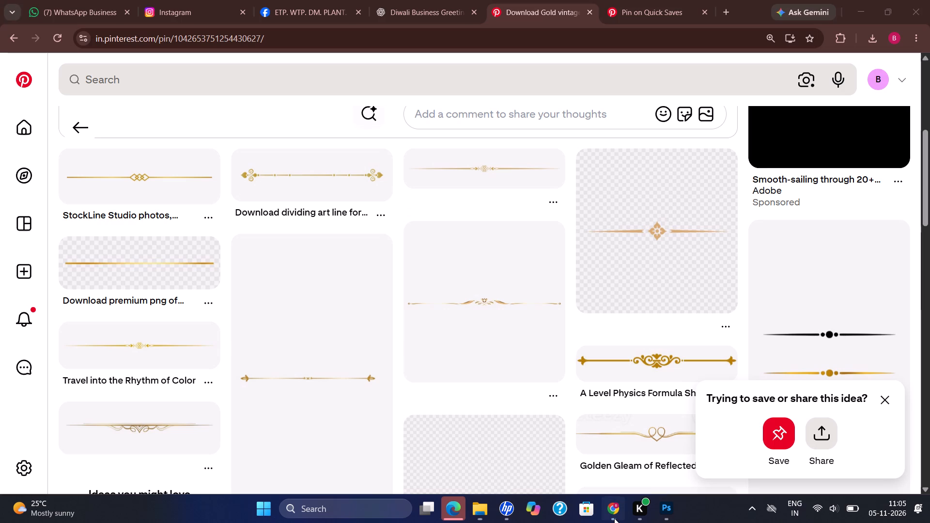
click(332, 510)
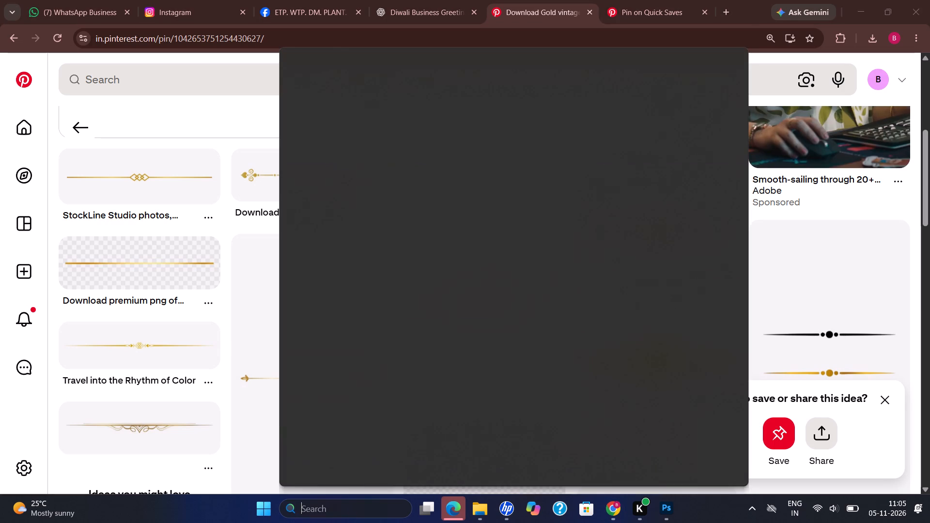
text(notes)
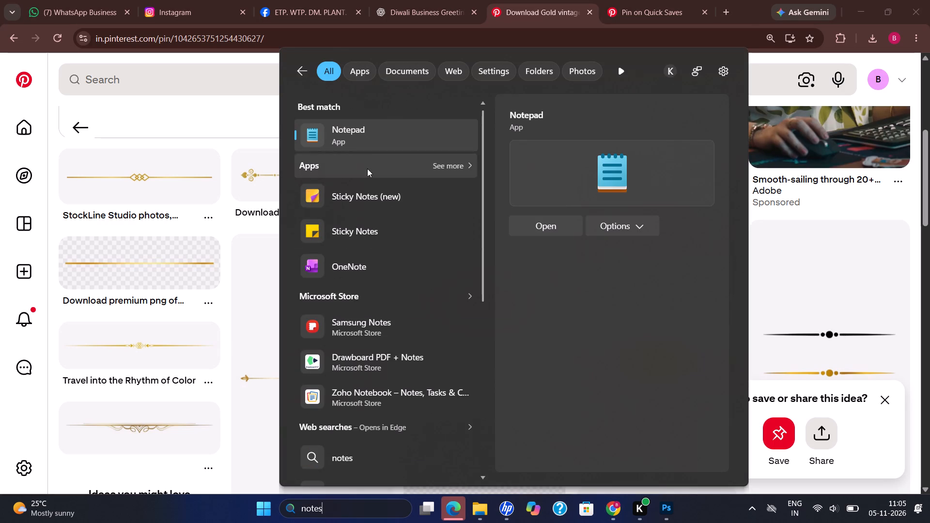
Open Notepad with a blank untitled document.
double_click(590, 196)
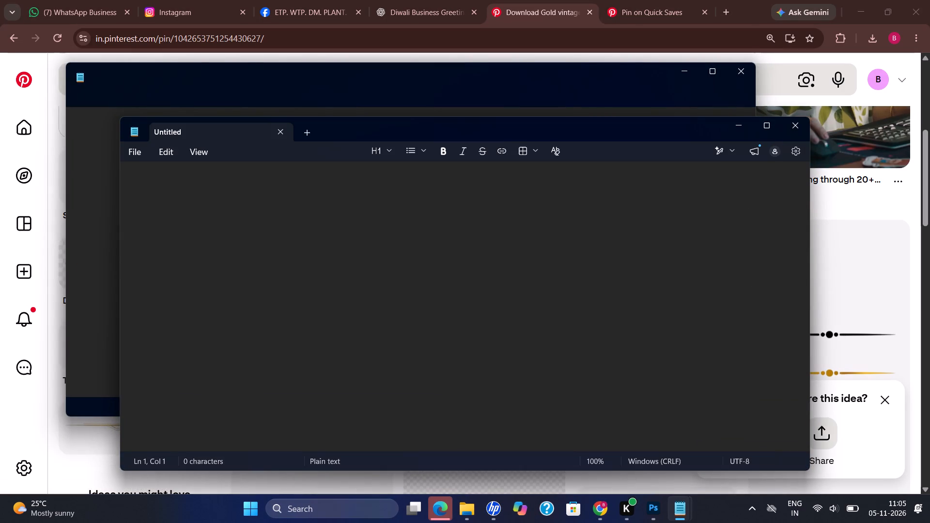
Switch to Chrome and bring the Pinterest gold divider page back into view.
click(606, 510)
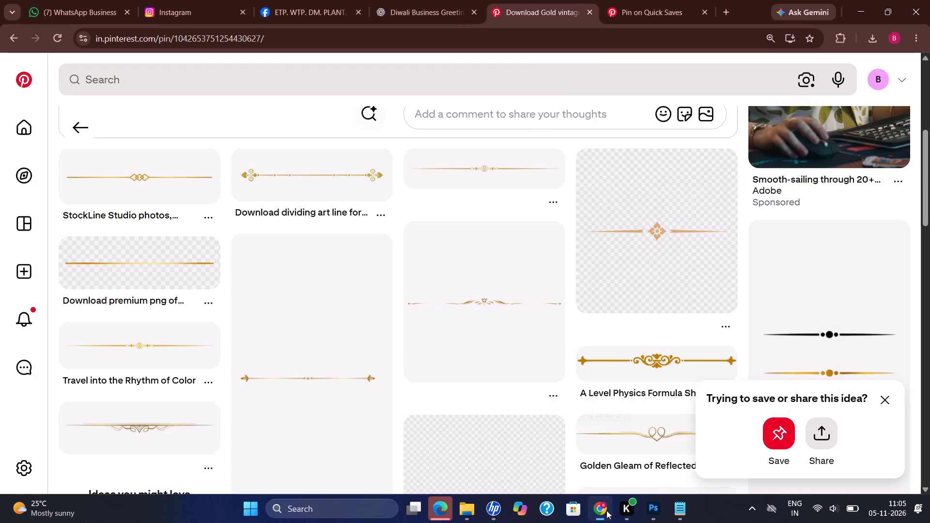